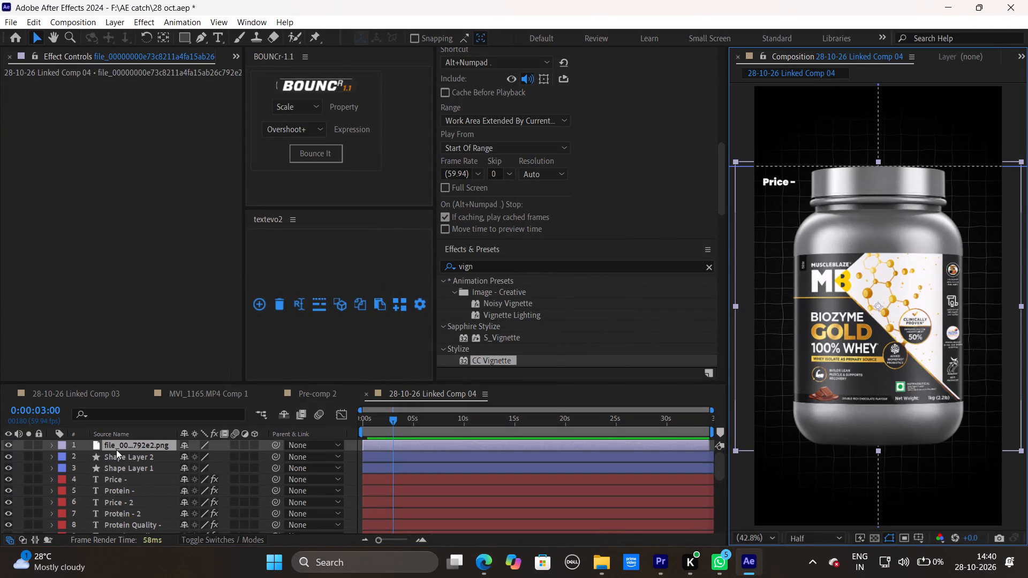
# Scale the MuscleBlaze jar image to 21% and place it above the right-hand "Price -" label in the composition.
pyautogui.click(124, 450)
pyautogui.press('s')
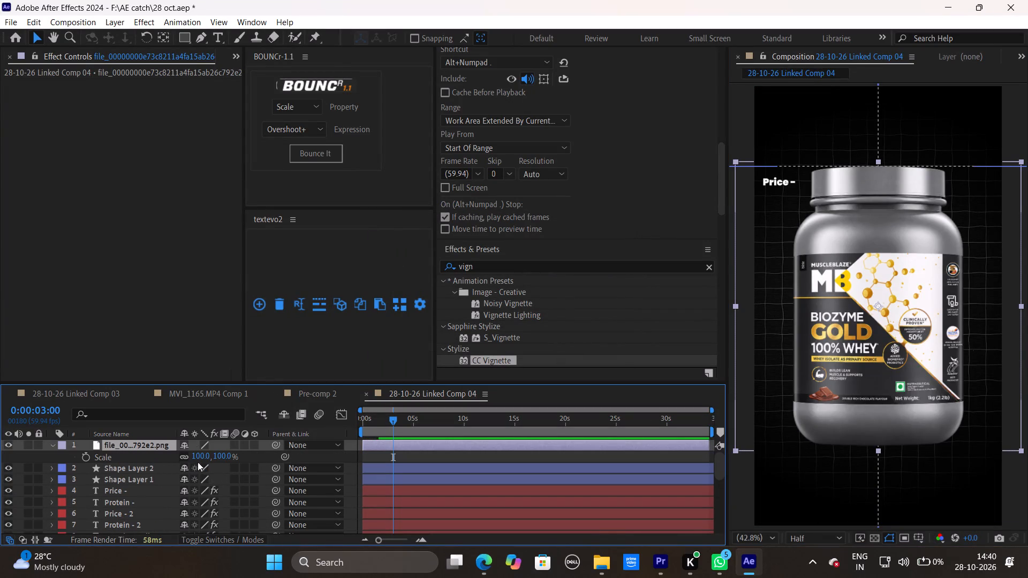
pyautogui.moveTo(201, 455); pyautogui.dragTo(148, 458)
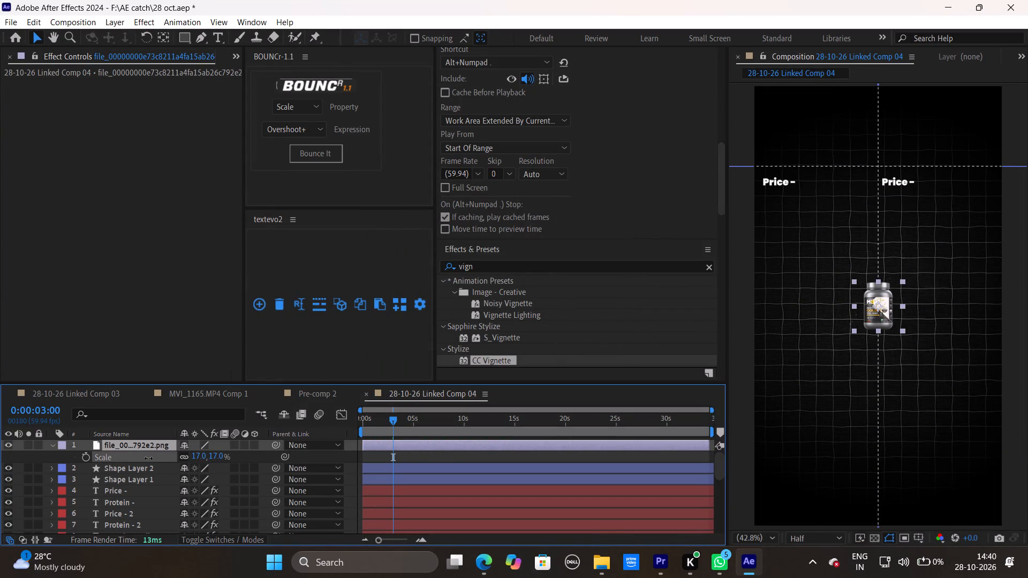
pyautogui.moveTo(148, 458); pyautogui.dragTo(149, 458)
pyautogui.moveTo(877, 316); pyautogui.dragTo(921, 189)
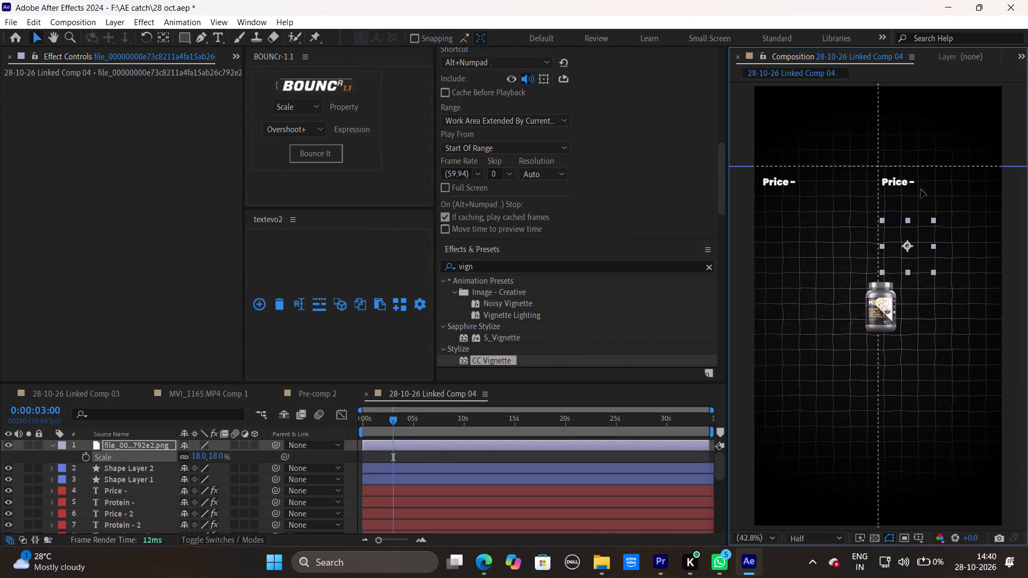
pyautogui.moveTo(921, 189); pyautogui.dragTo(937, 140)
pyautogui.click(196, 459)
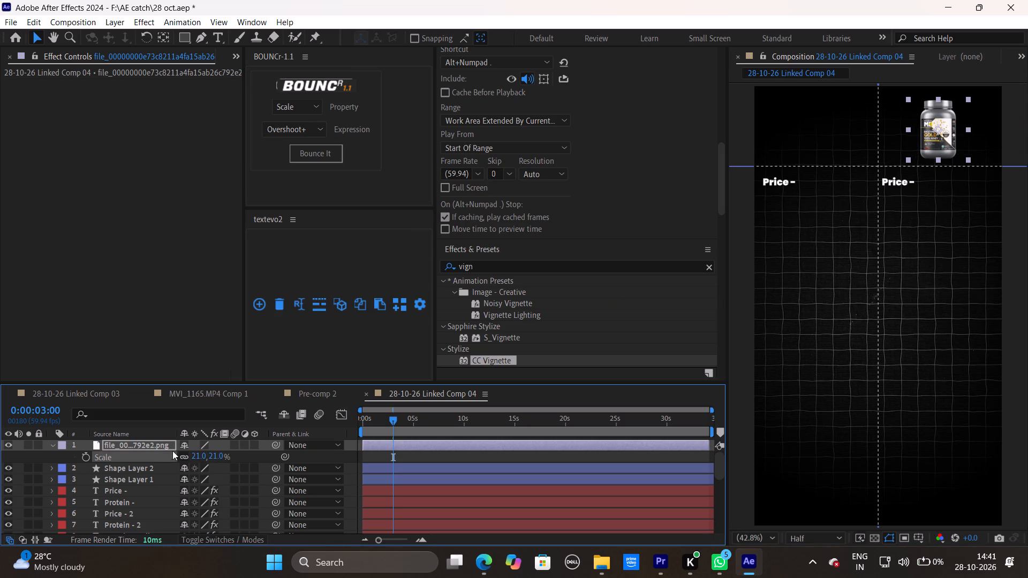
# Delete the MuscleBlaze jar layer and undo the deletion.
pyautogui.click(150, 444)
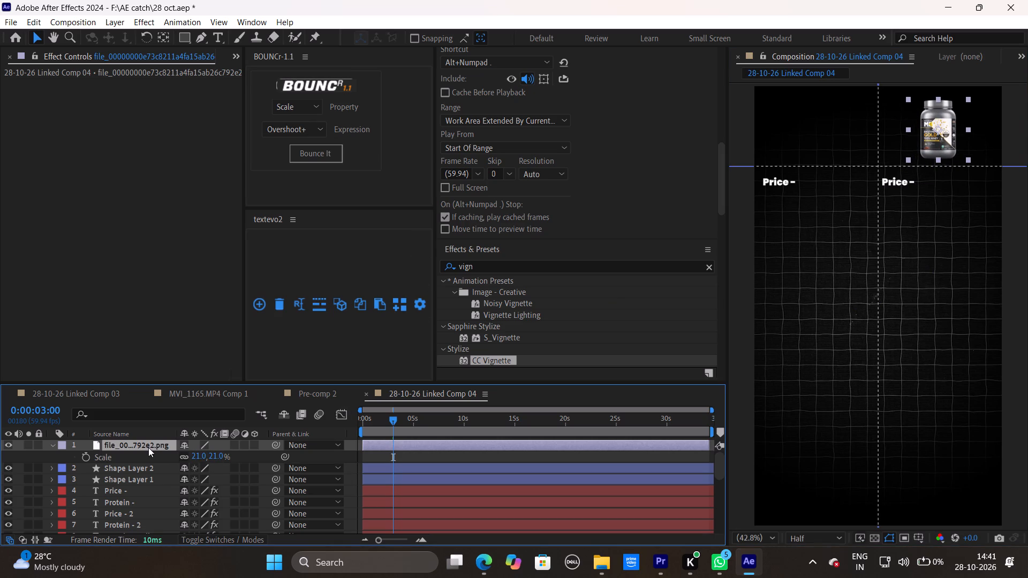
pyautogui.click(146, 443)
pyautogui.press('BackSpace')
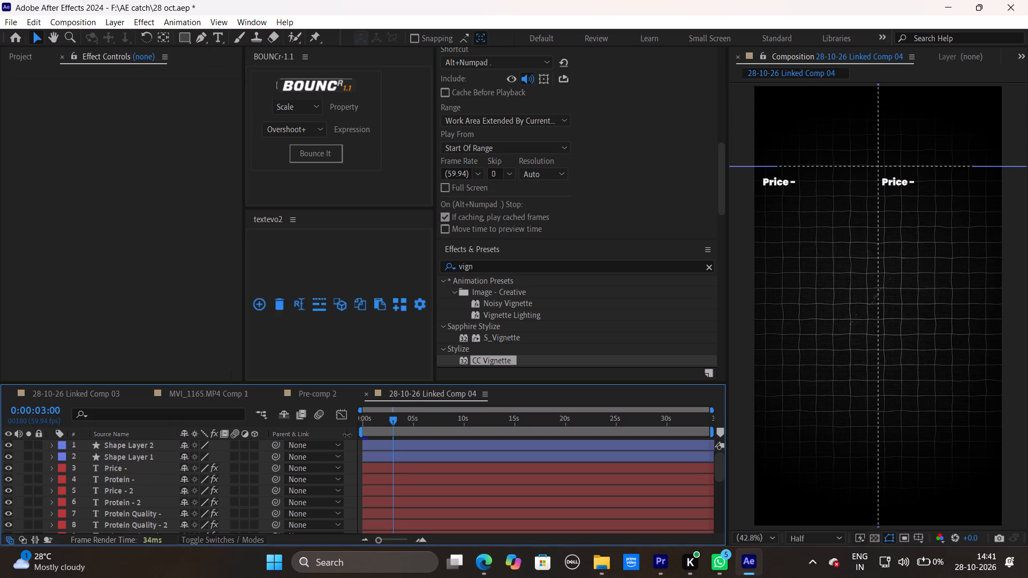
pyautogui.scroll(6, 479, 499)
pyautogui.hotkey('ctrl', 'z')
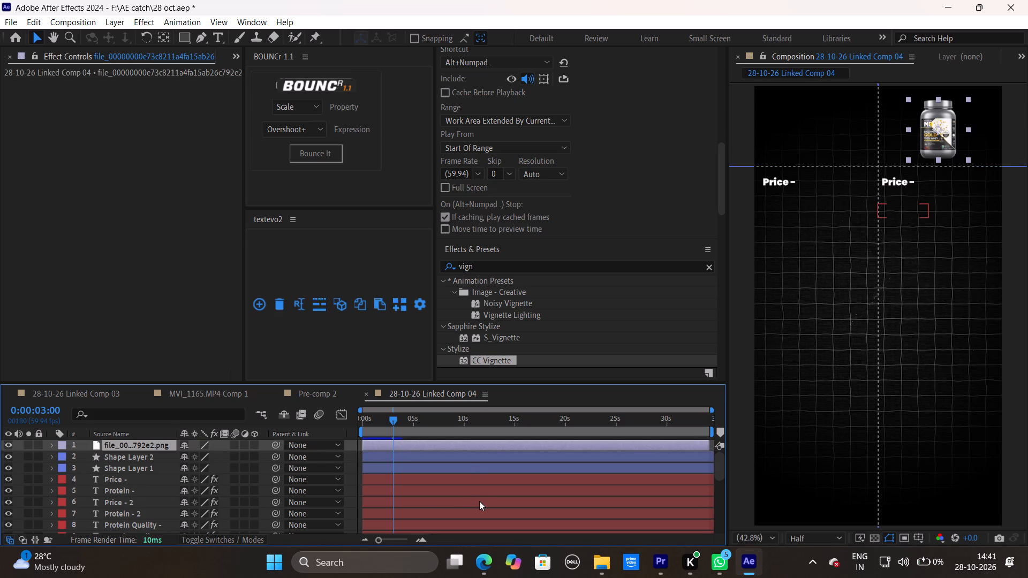
# Fine-tune the MuscleBlaze jar layer's position to 785.6, 183.2.
pyautogui.click(401, 444)
pyautogui.press('p')
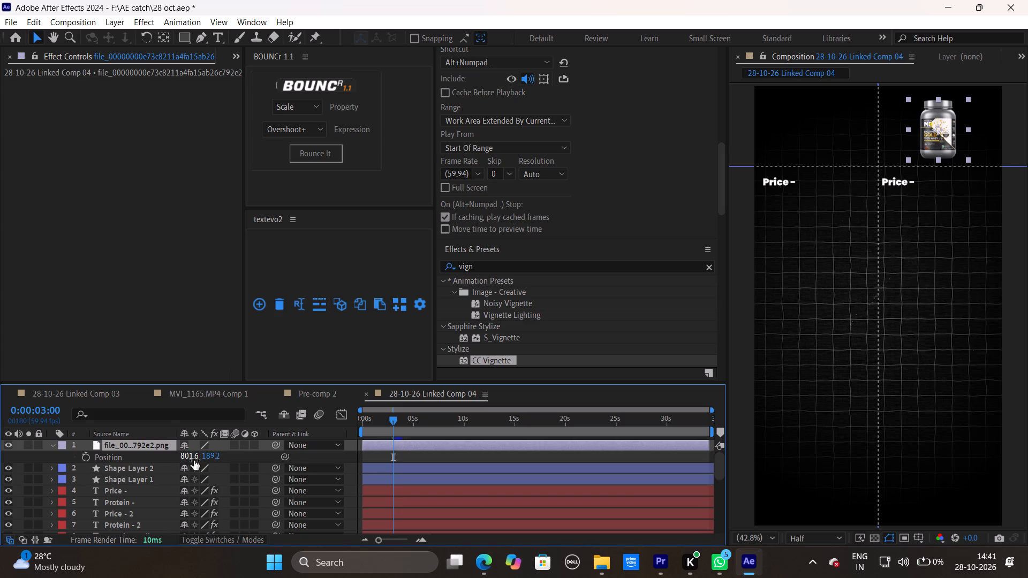
pyautogui.click(193, 460)
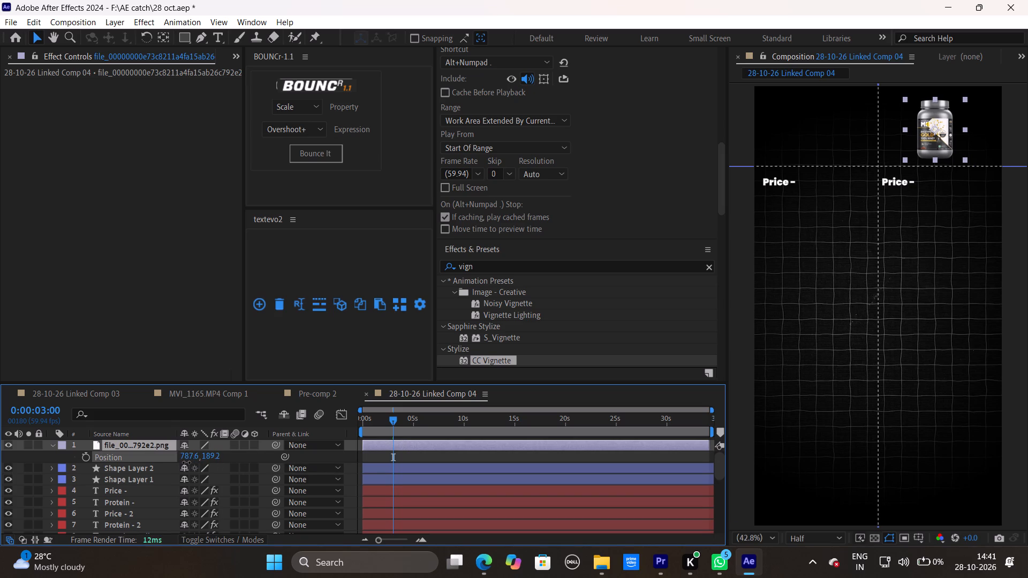
pyautogui.moveTo(209, 459); pyautogui.dragTo(207, 459)
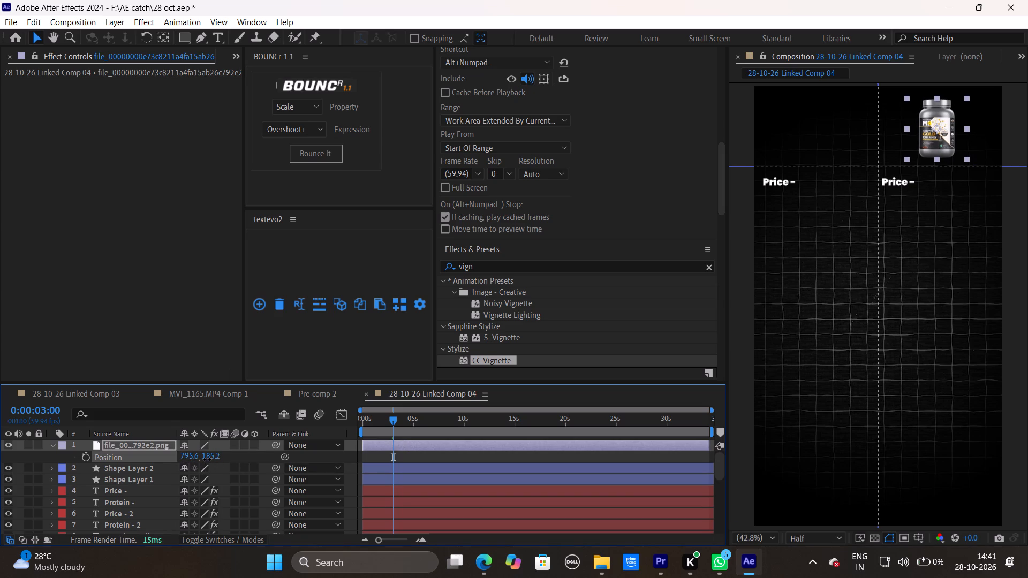
pyautogui.moveTo(207, 459); pyautogui.dragTo(205, 460)
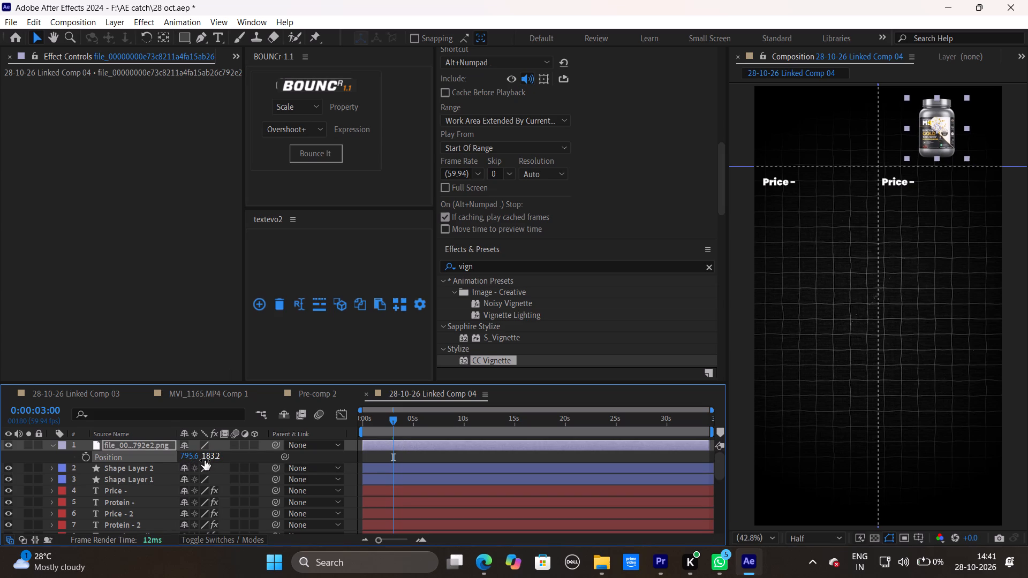
pyautogui.moveTo(195, 458); pyautogui.dragTo(194, 458)
pyautogui.moveTo(194, 458); pyautogui.dragTo(190, 459)
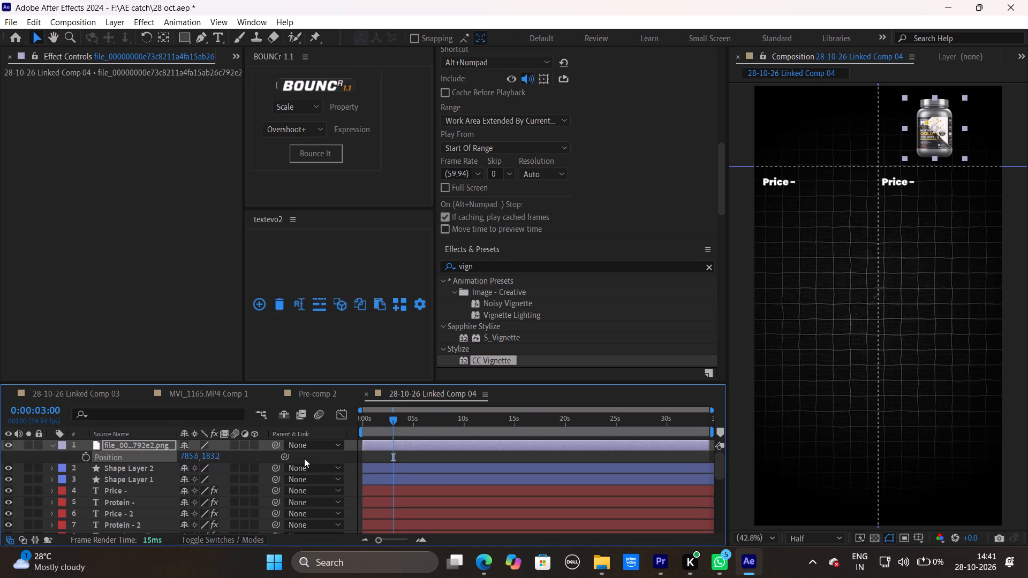
pyautogui.click(467, 457)
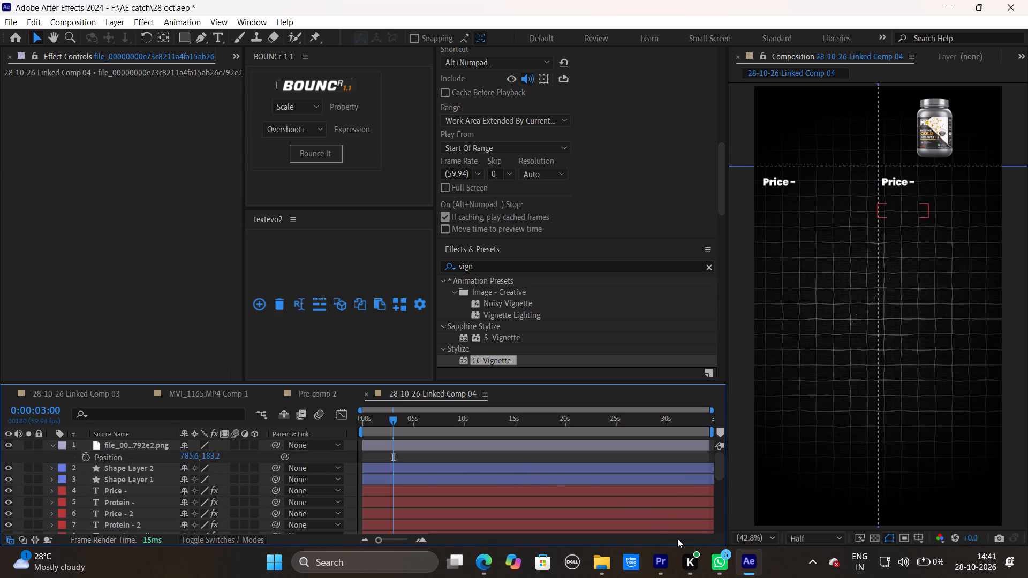
# Switch to Edge and bring the downloaded Optimum Nutrition jar PNG into the After Effects composition.
pyautogui.click(487, 564)
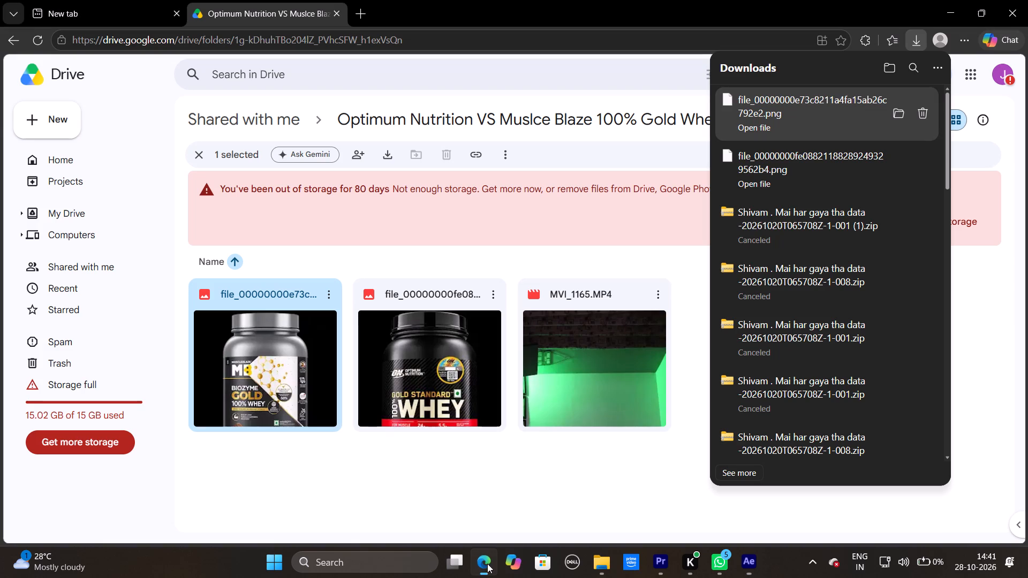
pyautogui.moveTo(765, 177); pyautogui.dragTo(748, 573)
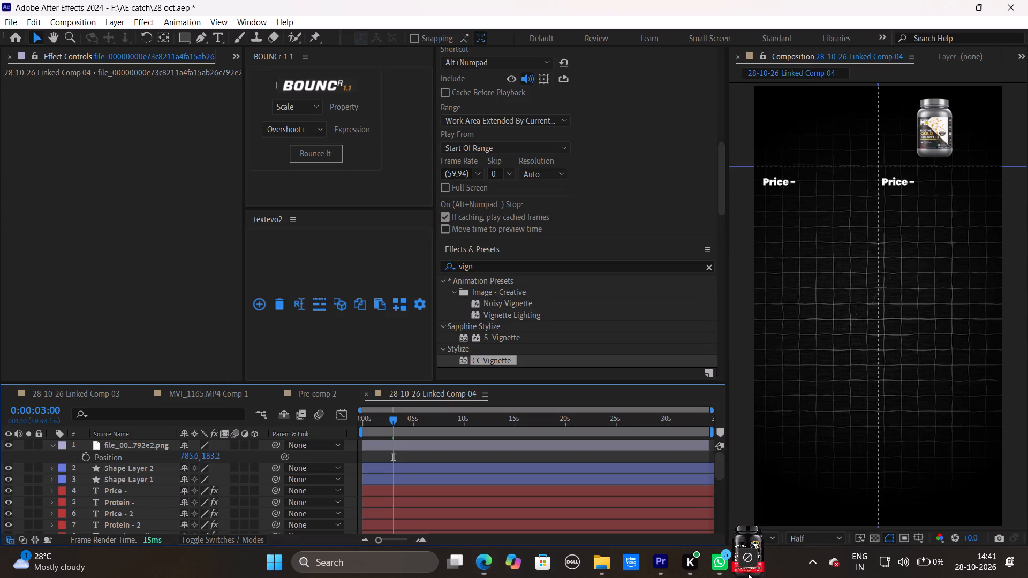
pyautogui.moveTo(748, 573); pyautogui.dragTo(799, 134)
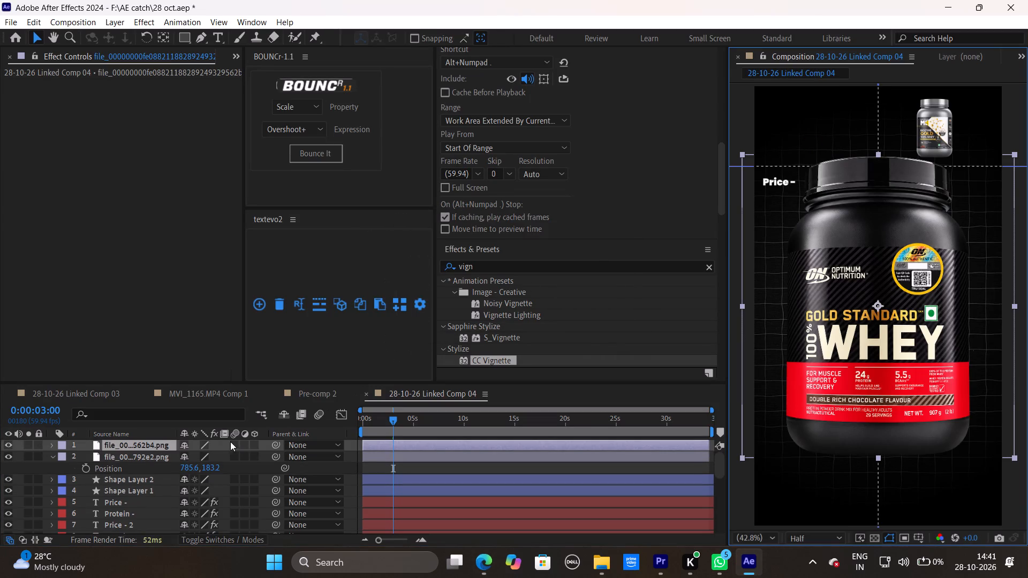
# Scale the Optimum Nutrition jar image to 22% and place it above the left-hand "Price -" label.
pyautogui.click(118, 445)
pyautogui.press('s')
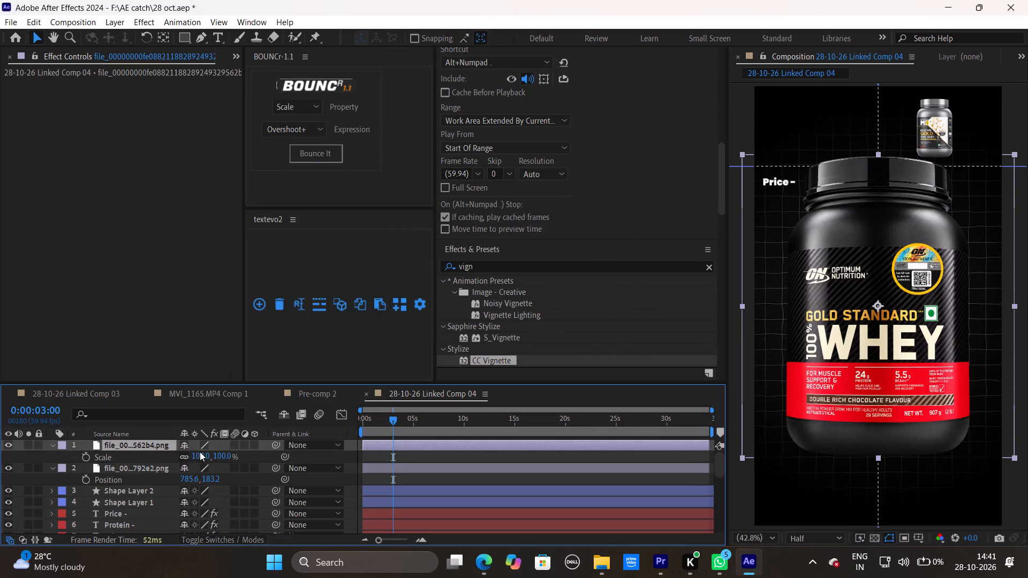
pyautogui.moveTo(201, 454); pyautogui.dragTo(150, 456)
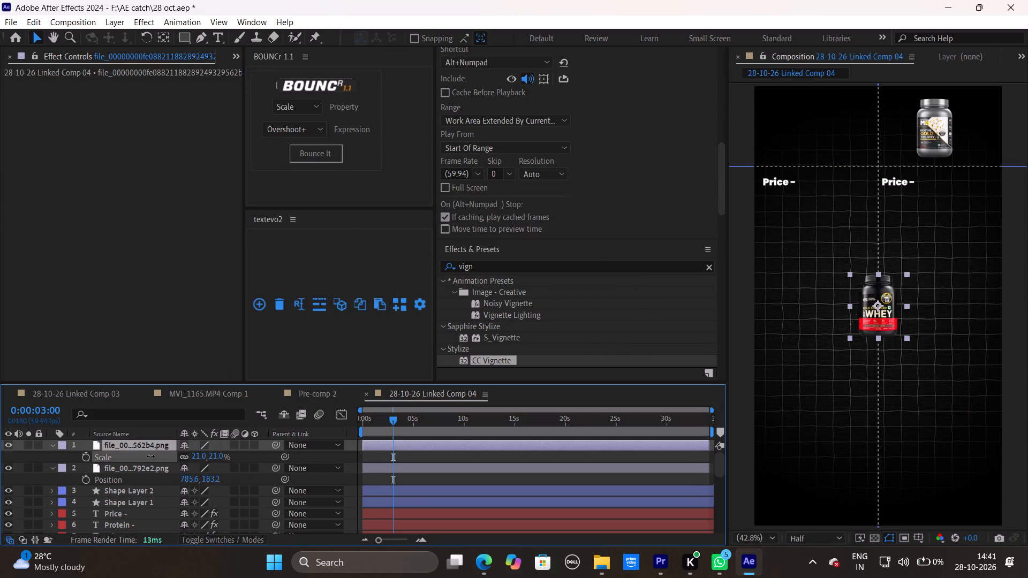
pyautogui.moveTo(150, 456); pyautogui.dragTo(152, 456)
pyautogui.moveTo(883, 323); pyautogui.dragTo(908, 145)
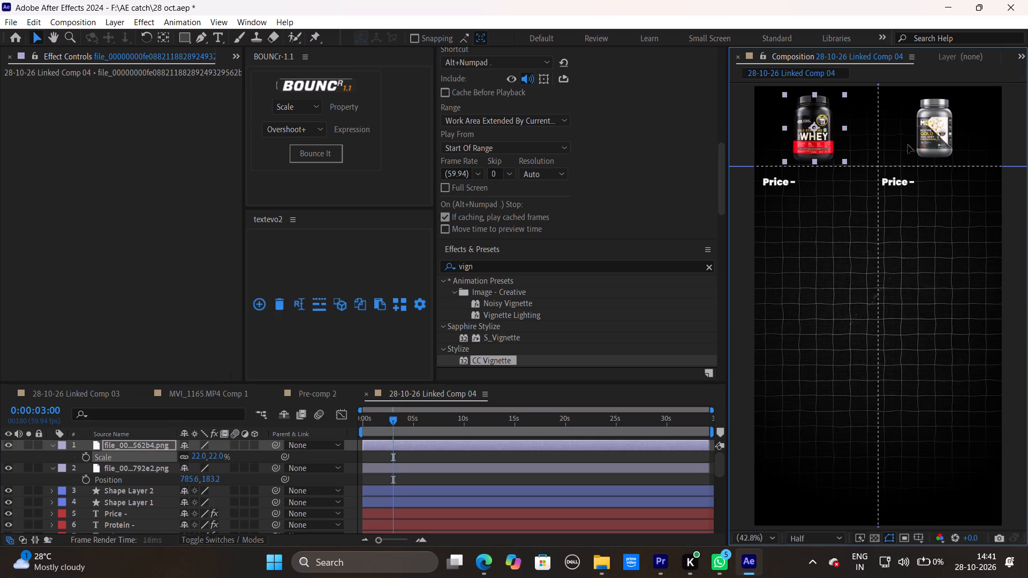
pyautogui.moveTo(908, 145); pyautogui.dragTo(917, 140)
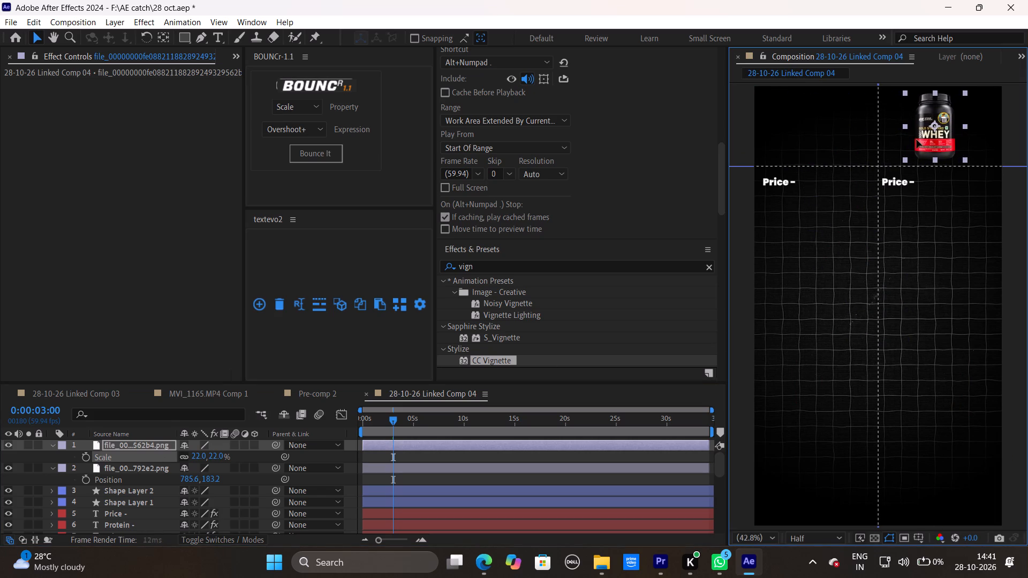
pyautogui.moveTo(917, 140); pyautogui.dragTo(819, 142)
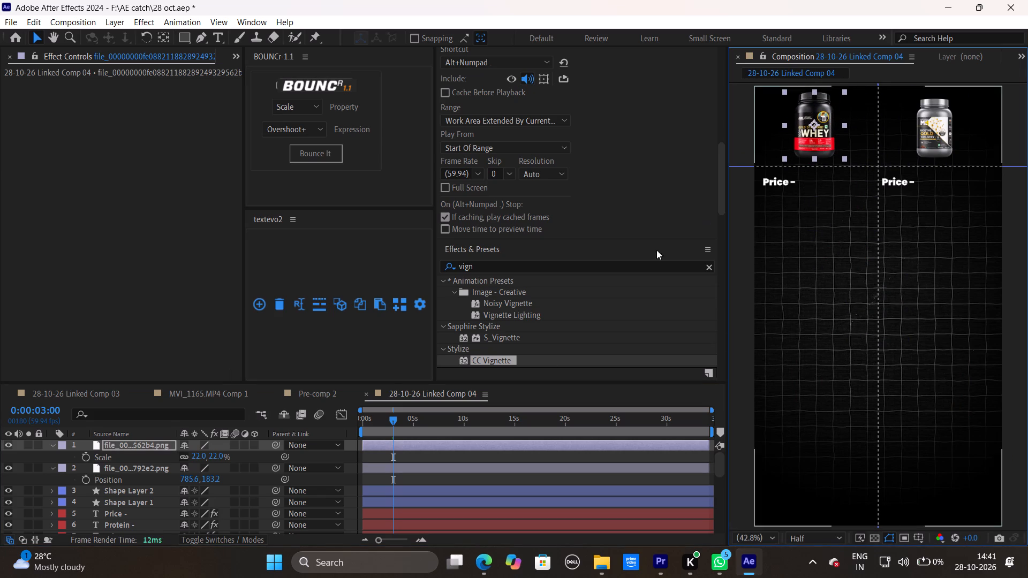
# Reduce the Optimum Nutrition jar's scale to 21%, and further to 20%, to match the other jar's size.
pyautogui.click(199, 456)
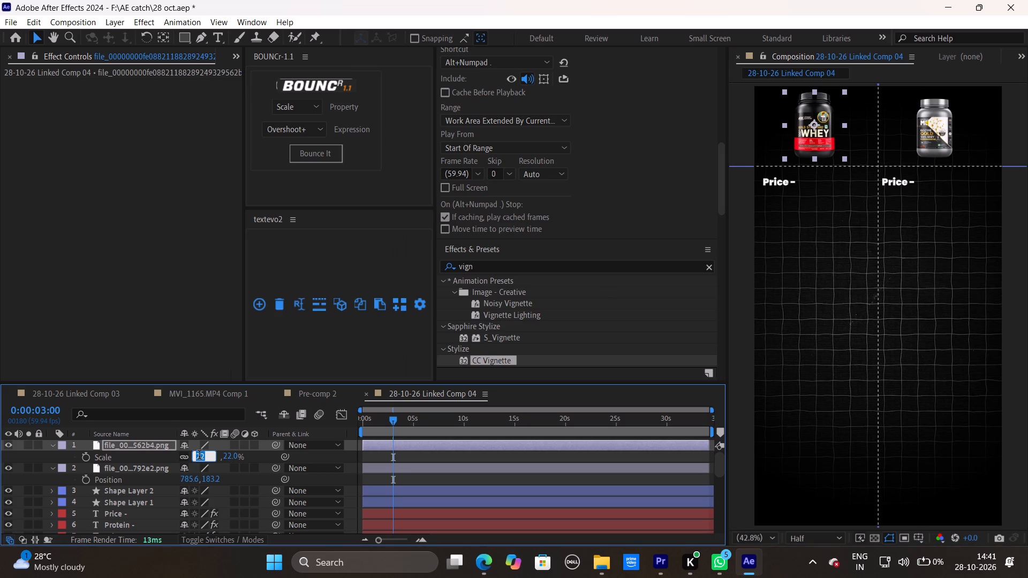
pyautogui.write('21')
pyautogui.press('Return')
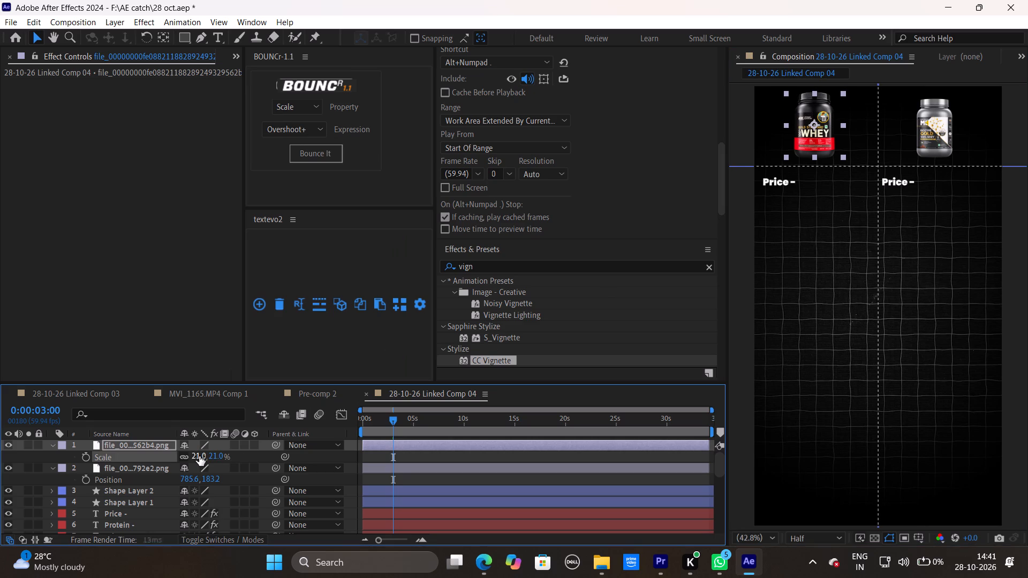
pyautogui.click(199, 456)
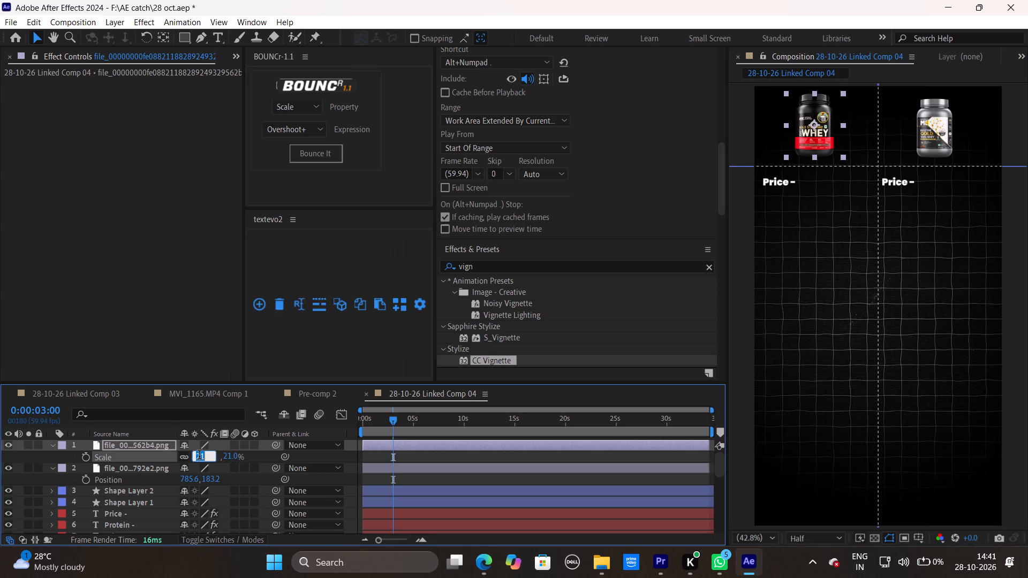
pyautogui.write('20')
pyautogui.press('Return')
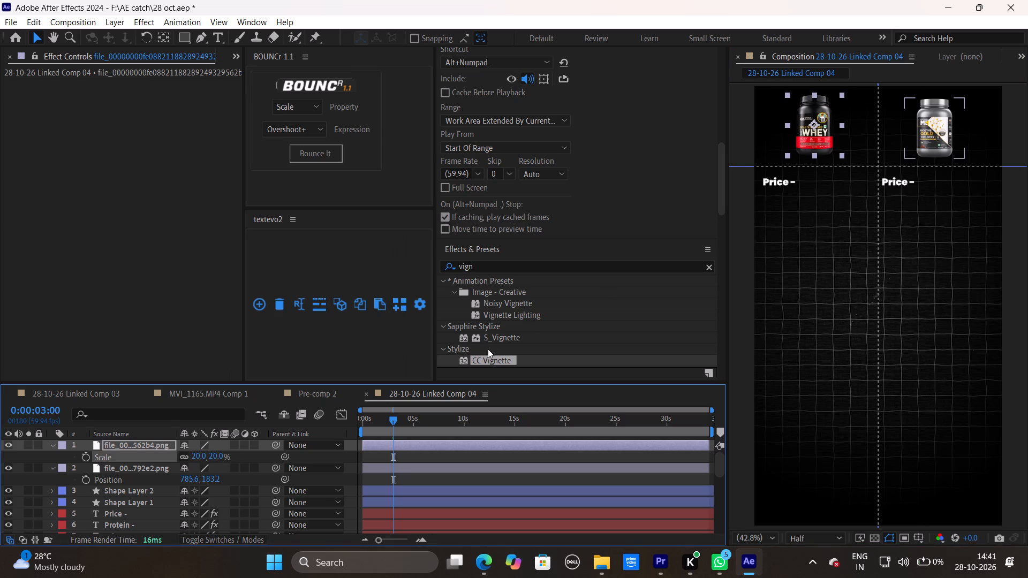
# Move the Optimum Nutrition jar directly over the MuscleBlaze jar, aligning the two for size and height.
pyautogui.moveTo(810, 133); pyautogui.dragTo(963, 126)
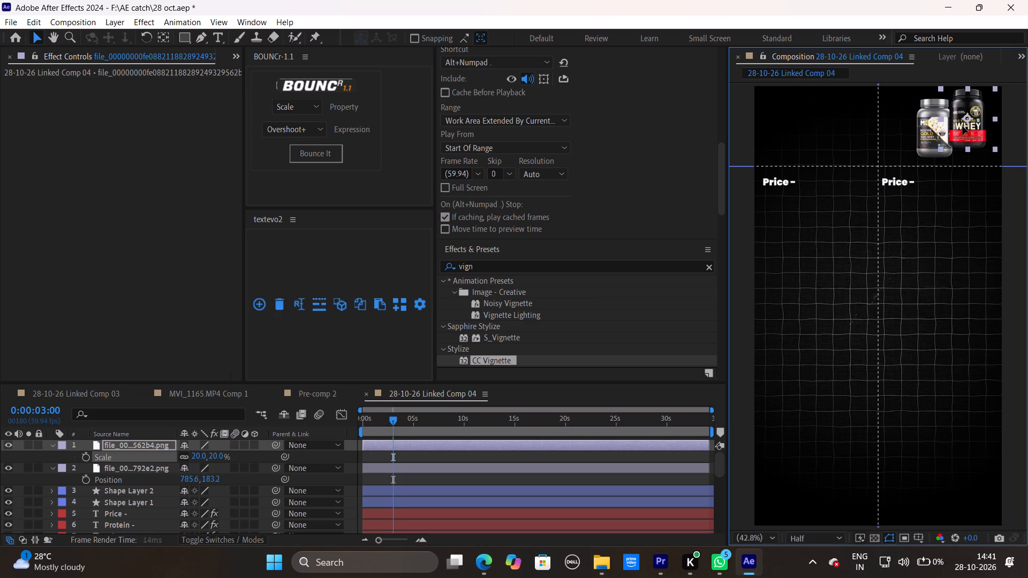
pyautogui.moveTo(963, 126); pyautogui.dragTo(933, 133)
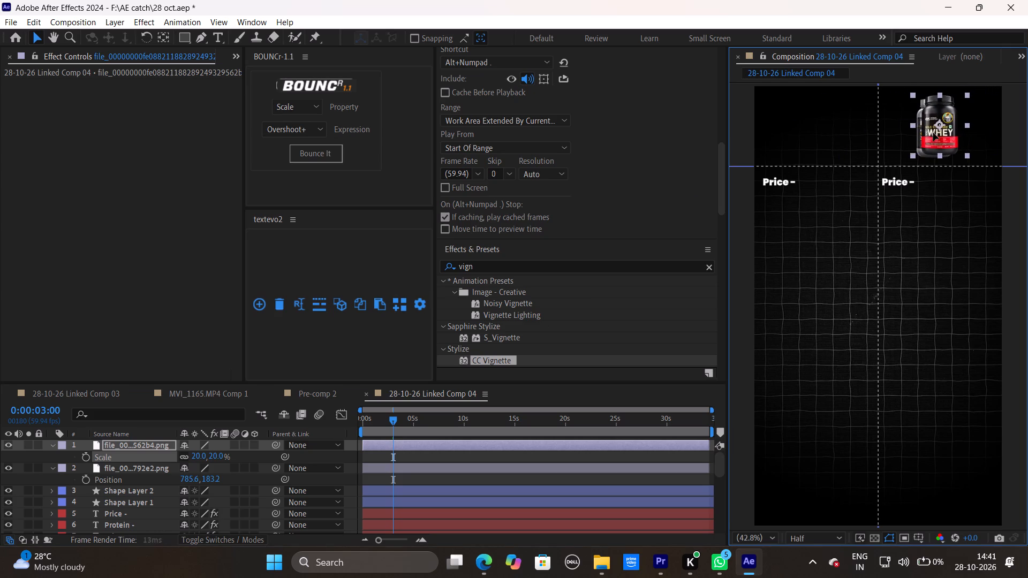
pyautogui.moveTo(933, 133); pyautogui.dragTo(929, 133)
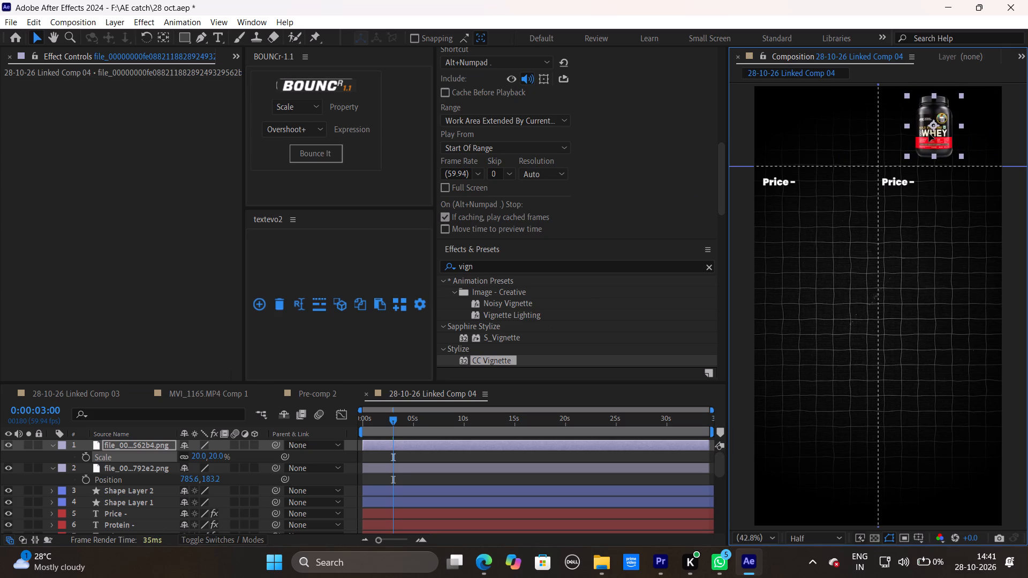
pyautogui.moveTo(929, 133); pyautogui.dragTo(931, 133)
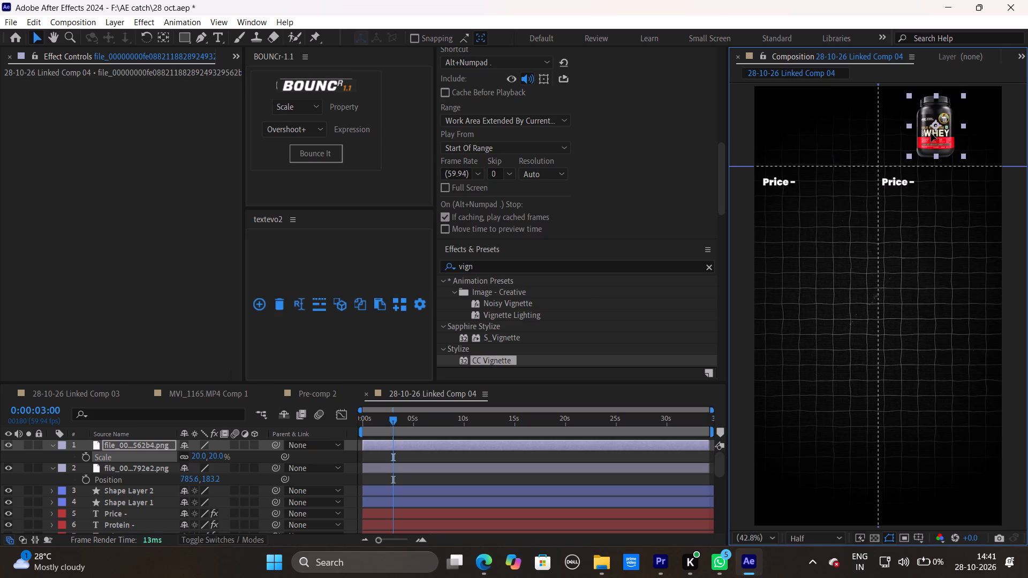
pyautogui.moveTo(931, 133); pyautogui.dragTo(930, 135)
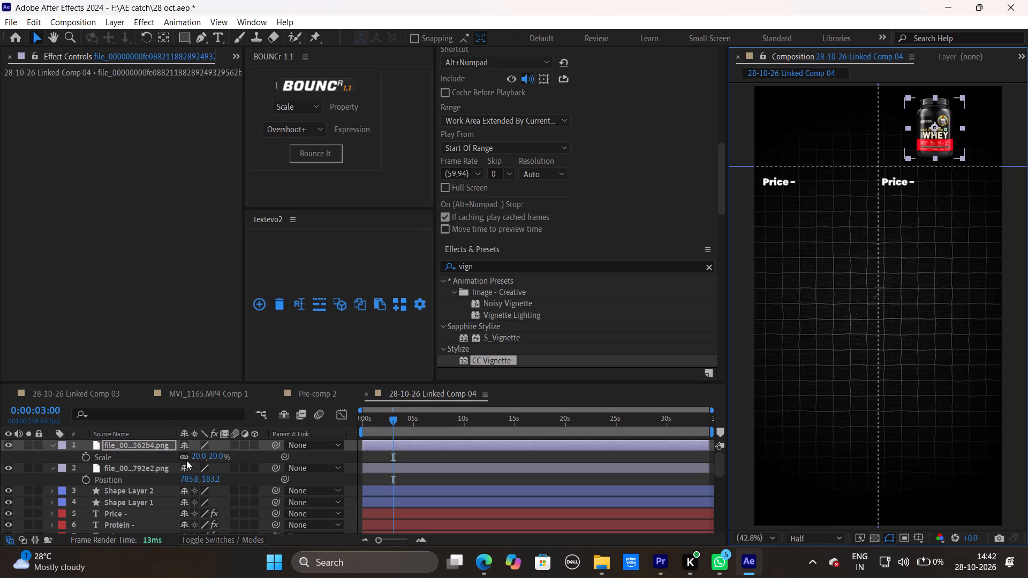
# Move the Optimum Nutrition jar horizontally to X 266.6, above the left-hand "Price -" label, keeping its height level with the MuscleBlaze jar.
pyautogui.click(163, 447)
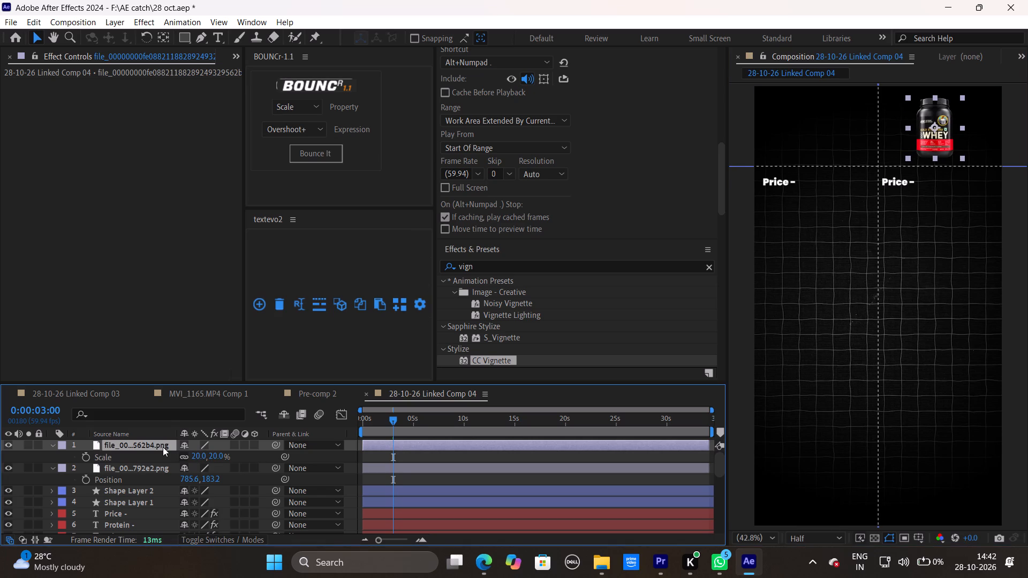
pyautogui.press('p')
pyautogui.moveTo(188, 459); pyautogui.dragTo(0, 405)
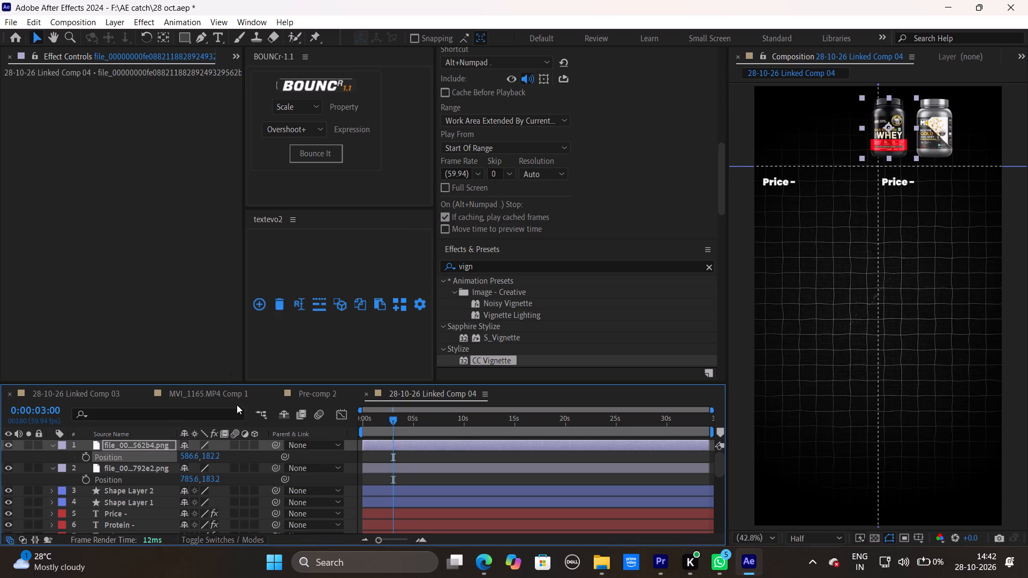
pyautogui.moveTo(195, 454); pyautogui.dragTo(0, 408)
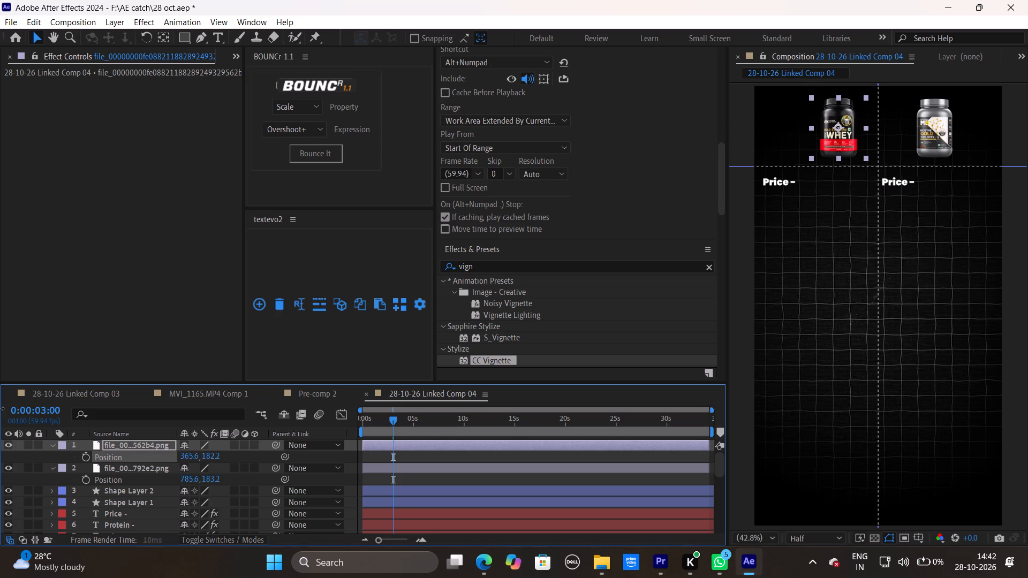
pyautogui.moveTo(0, 408); pyautogui.dragTo(0, 407)
pyautogui.moveTo(189, 458); pyautogui.dragTo(143, 461)
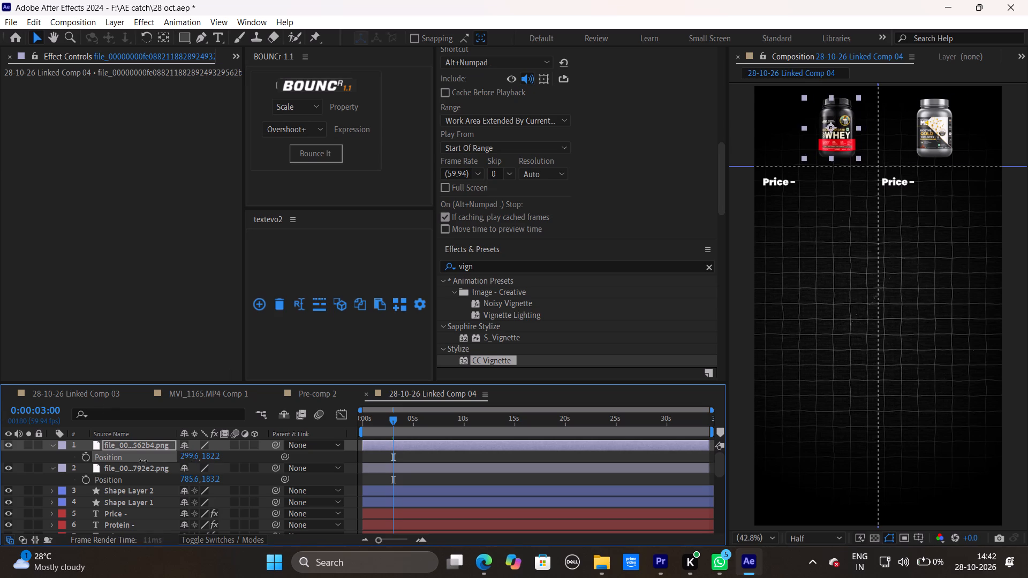
pyautogui.moveTo(143, 461); pyautogui.dragTo(125, 462)
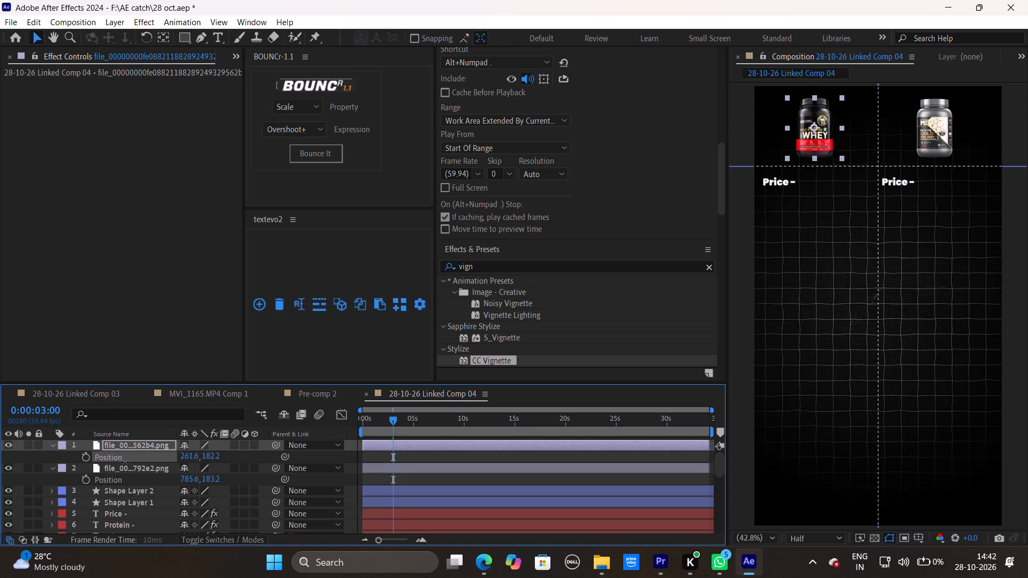
pyautogui.moveTo(125, 462); pyautogui.dragTo(123, 461)
pyautogui.moveTo(123, 461); pyautogui.dragTo(126, 460)
# Keyframe both jars' current positions at 0:00:03:00, with lower starting positions at 0:00:00:00 using Y 367.2 for Optimum Nutrition and 368.2 for MuscleBlaze.
pyautogui.click(384, 440)
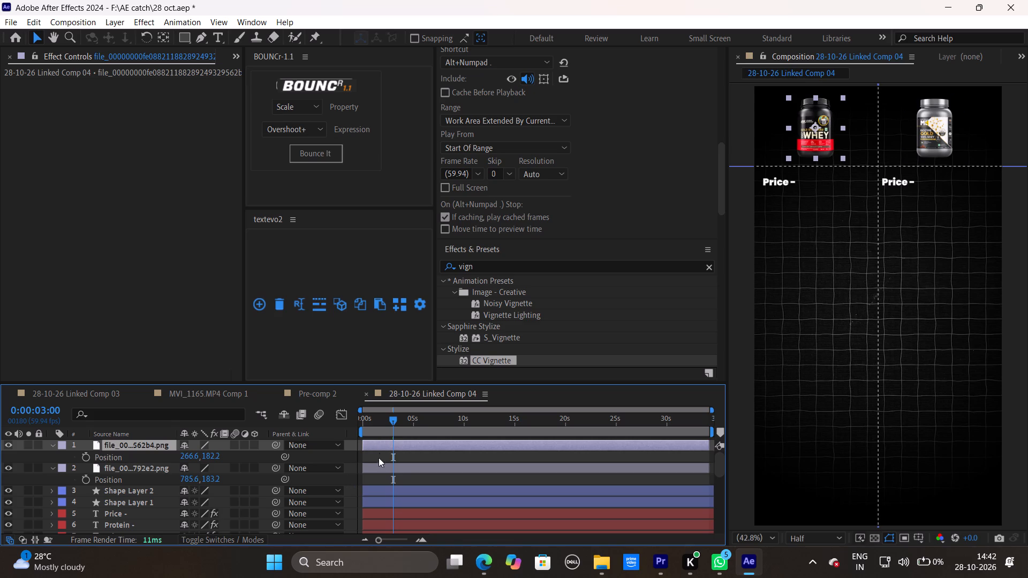
pyautogui.keyDown('ctrl'); pyautogui.click(379, 467); pyautogui.keyUp('ctrl')
pyautogui.press('p')
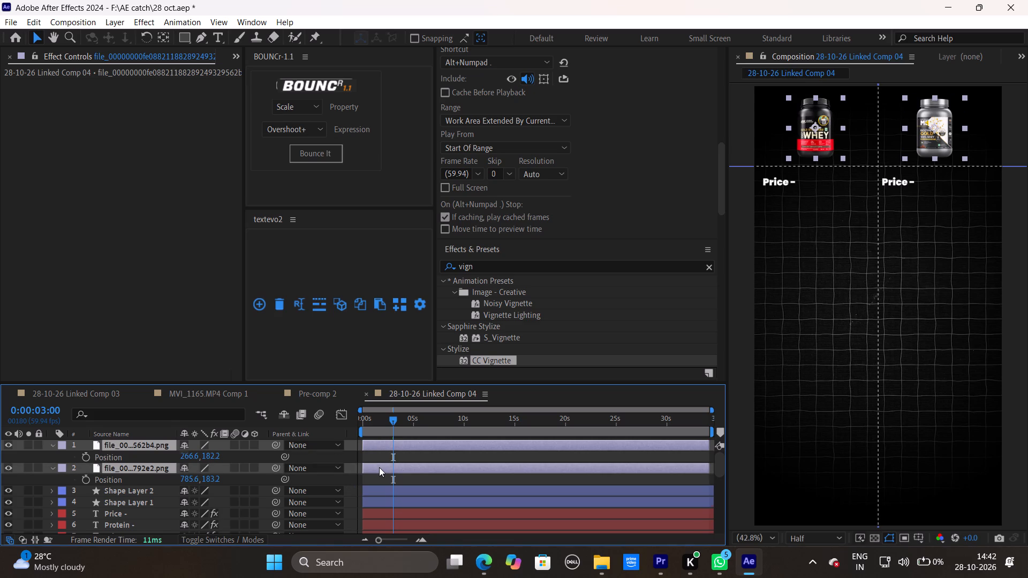
pyautogui.press('p')
pyautogui.click(86, 477)
pyautogui.moveTo(381, 422); pyautogui.dragTo(319, 427)
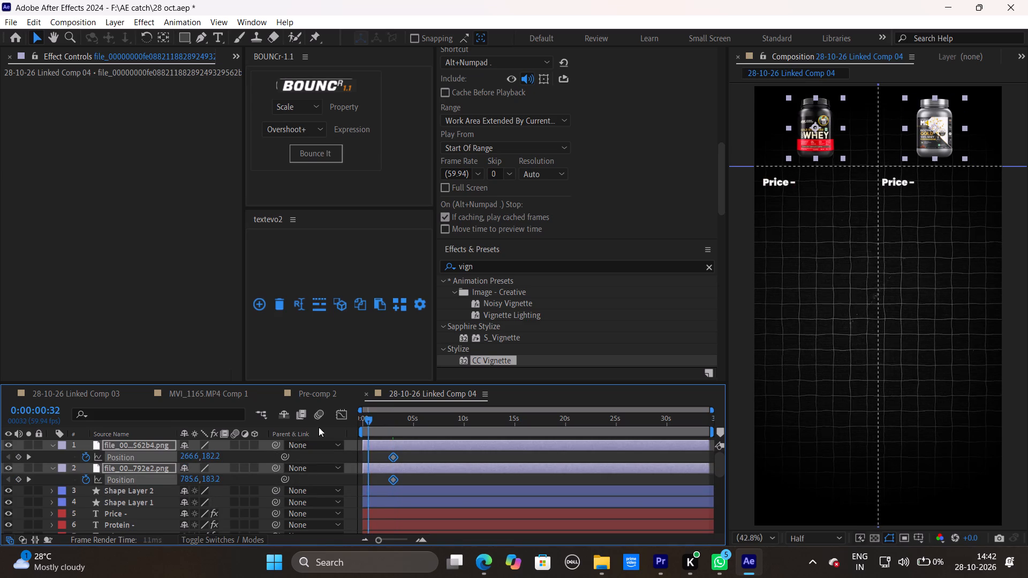
pyautogui.moveTo(319, 427); pyautogui.dragTo(309, 429)
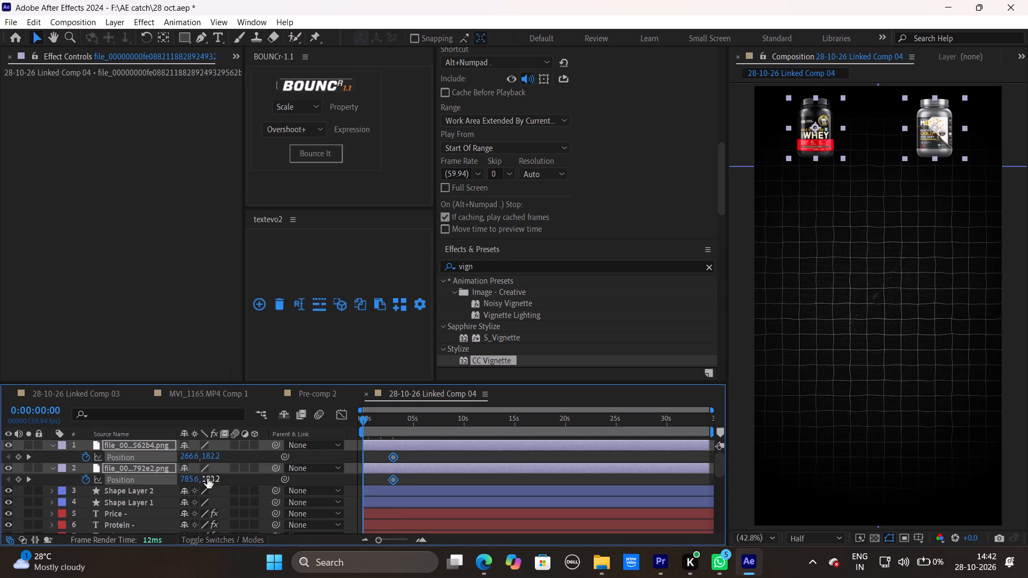
pyautogui.moveTo(208, 478); pyautogui.dragTo(335, 475)
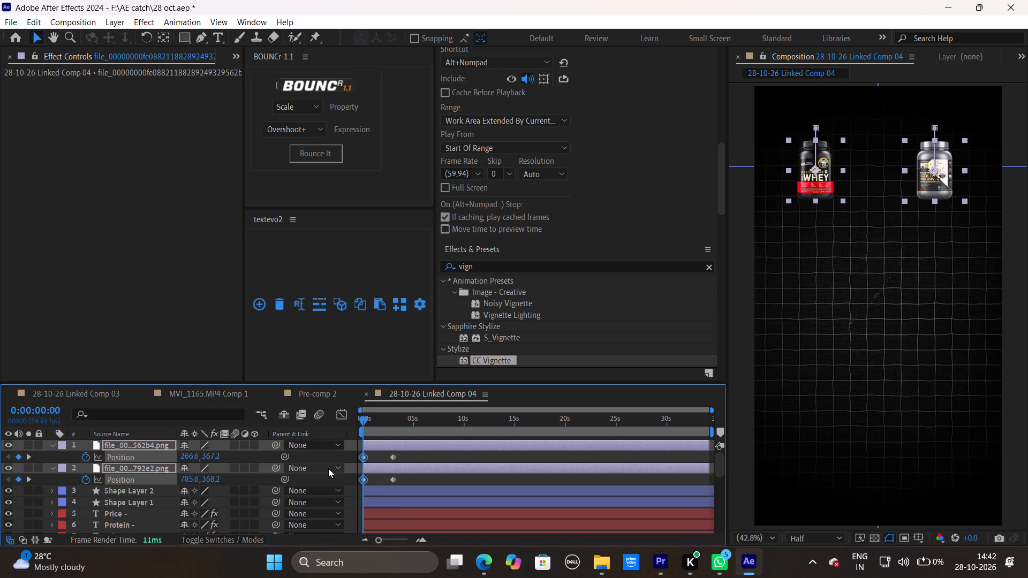
# Keyframe both jars' opacity at 0% at 0:00:00:00.
pyautogui.press('t')
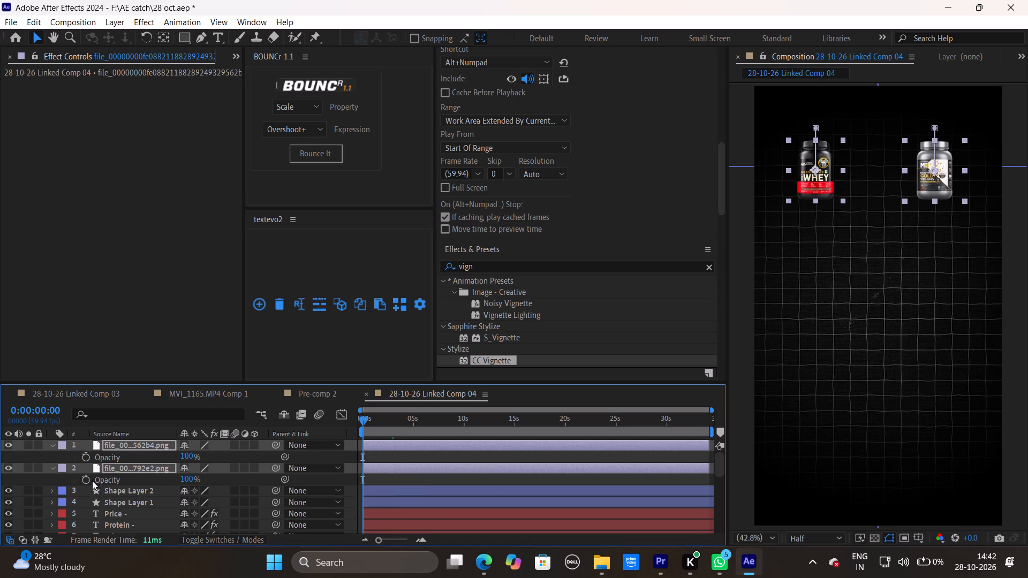
pyautogui.click(85, 481)
pyautogui.moveTo(186, 483); pyautogui.dragTo(0, 459)
pyautogui.moveTo(188, 480); pyautogui.dragTo(50, 479)
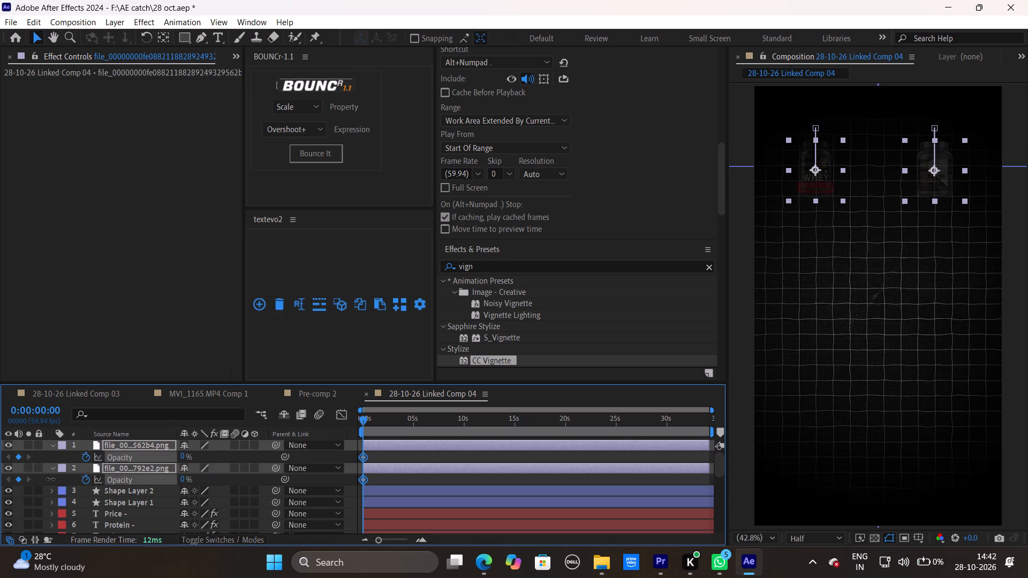
pyautogui.moveTo(50, 479); pyautogui.dragTo(37, 479)
# Add 100% opacity keyframes to both jars at 0:00:03:14.
pyautogui.moveTo(365, 421); pyautogui.dragTo(364, 421)
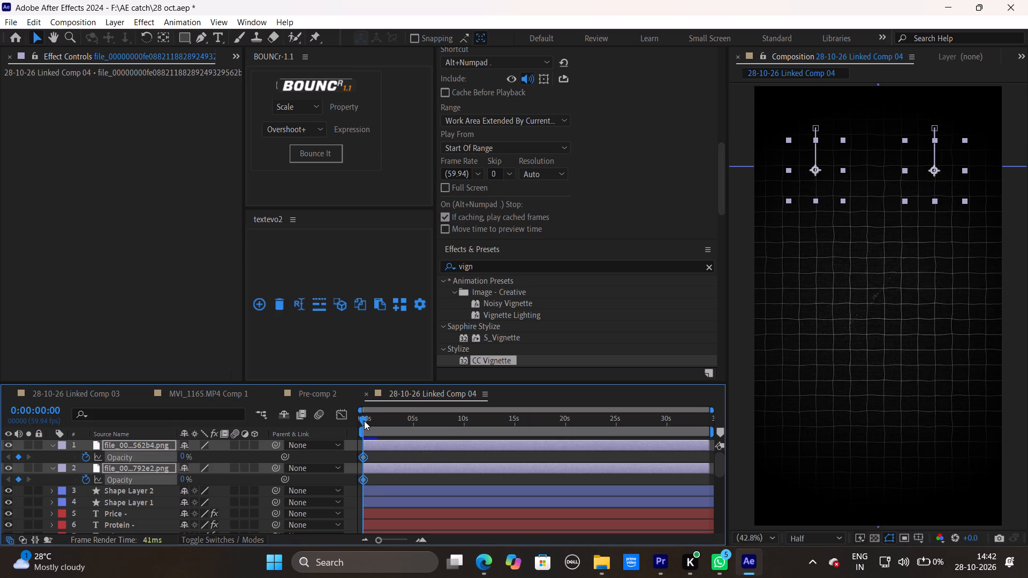
pyautogui.moveTo(364, 421); pyautogui.dragTo(398, 421)
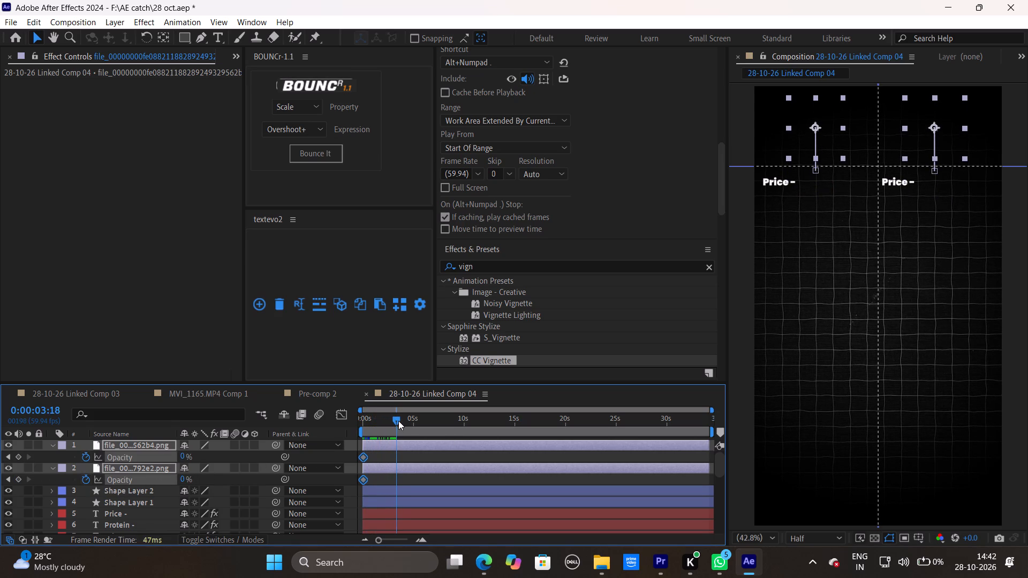
pyautogui.moveTo(398, 421); pyautogui.dragTo(397, 421)
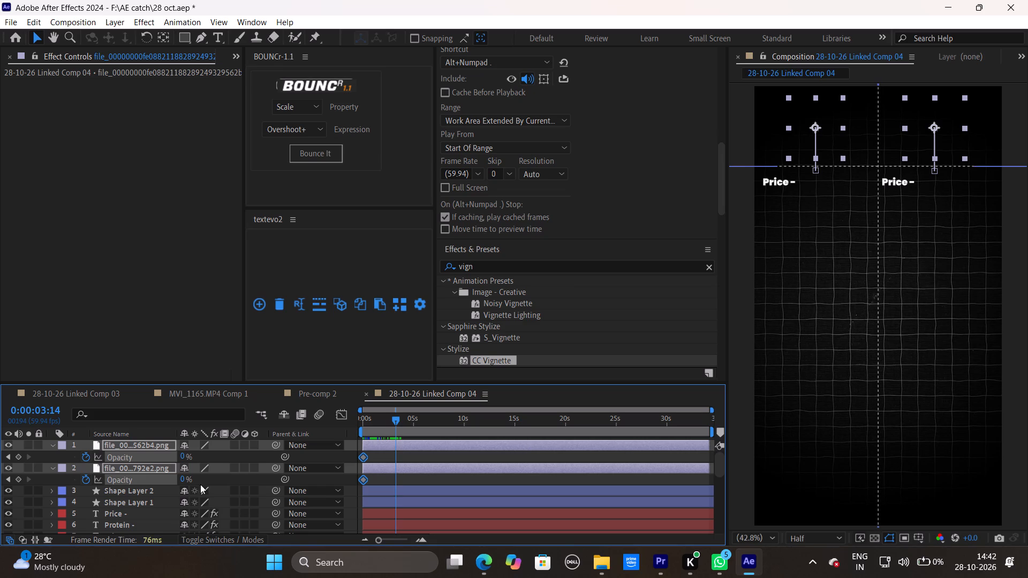
pyautogui.moveTo(183, 480); pyautogui.dragTo(1026, 462)
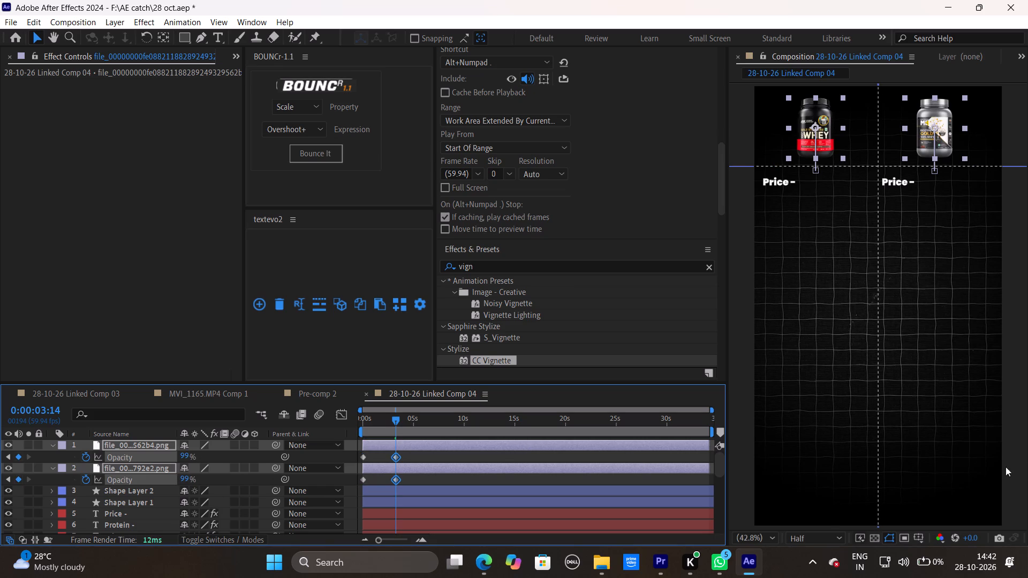
pyautogui.moveTo(186, 483); pyautogui.dragTo(481, 496)
pyautogui.moveTo(481, 496); pyautogui.dragTo(503, 497)
# Shift both jars' 100% opacity keyframes earlier to line up with their ending position keyframes at 0:00:03:00.
pyautogui.press('u')
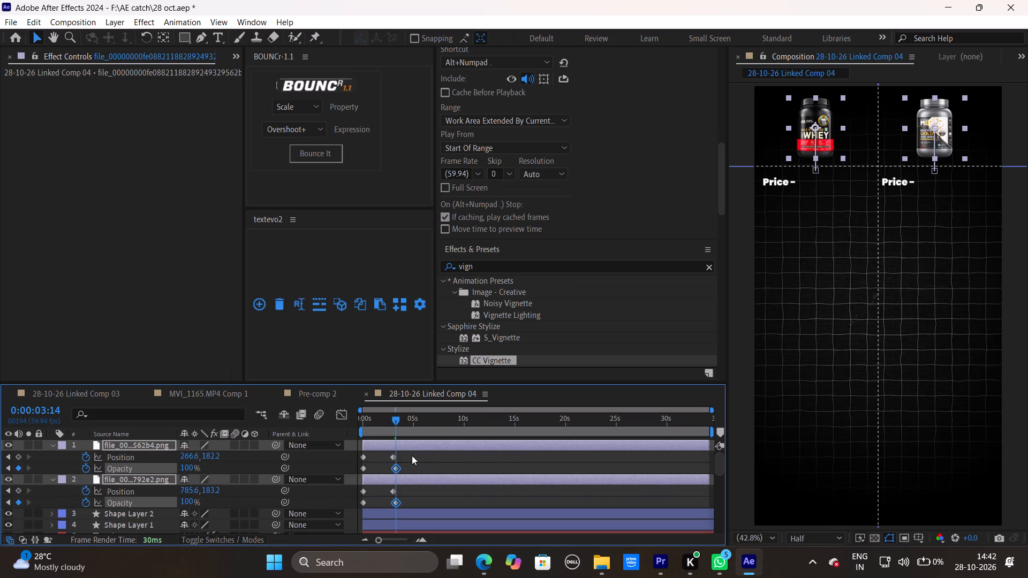
pyautogui.click(397, 469)
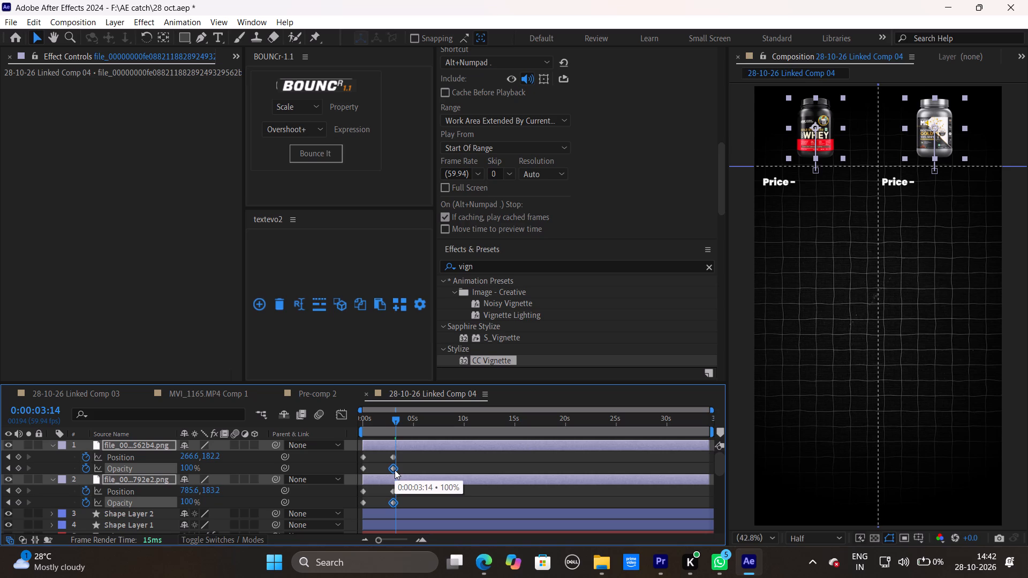
pyautogui.click(412, 455)
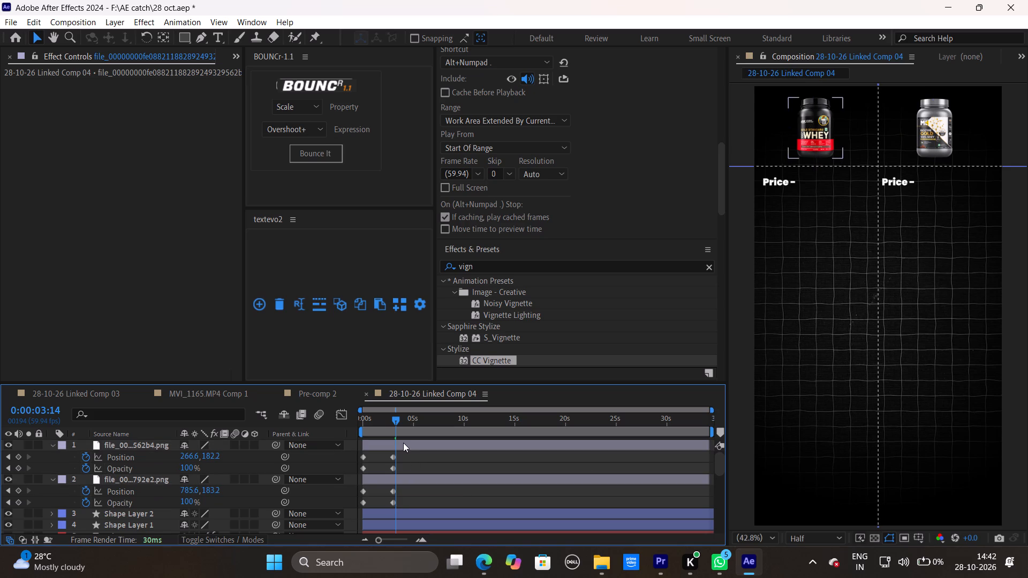
# Apply the BOUNCr Overshoot+ expression to the Position property of both jar layers.
pyautogui.click(412, 446)
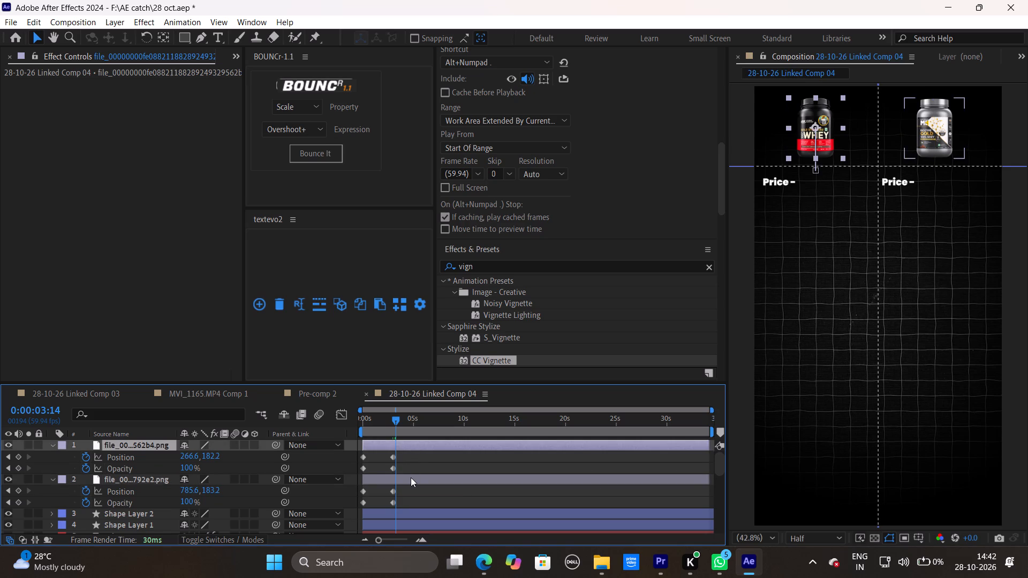
pyautogui.keyDown('ctrl'); pyautogui.click(411, 477); pyautogui.keyUp('ctrl')
pyautogui.press('p')
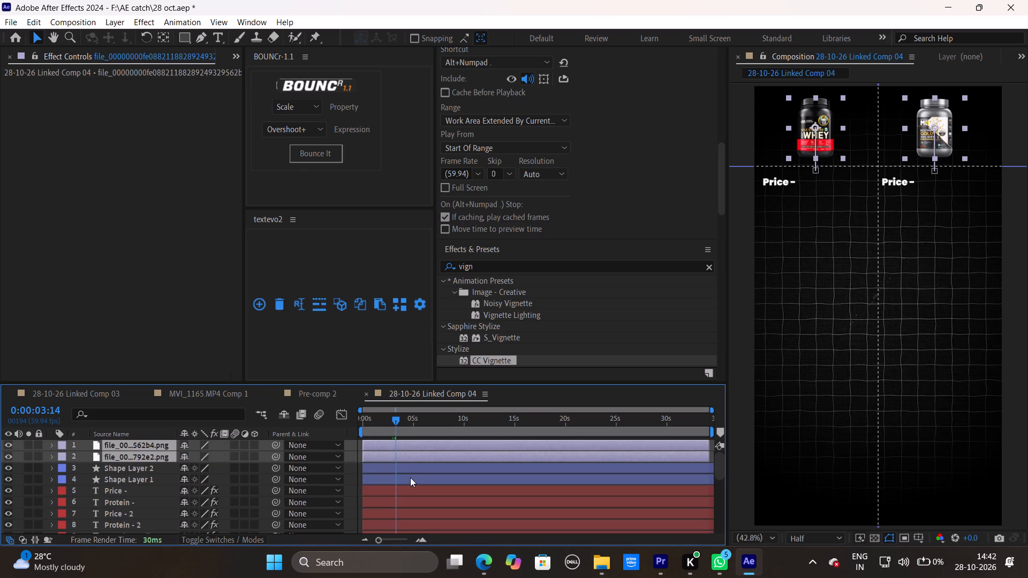
pyautogui.press('p')
pyautogui.moveTo(406, 457); pyautogui.dragTo(360, 479)
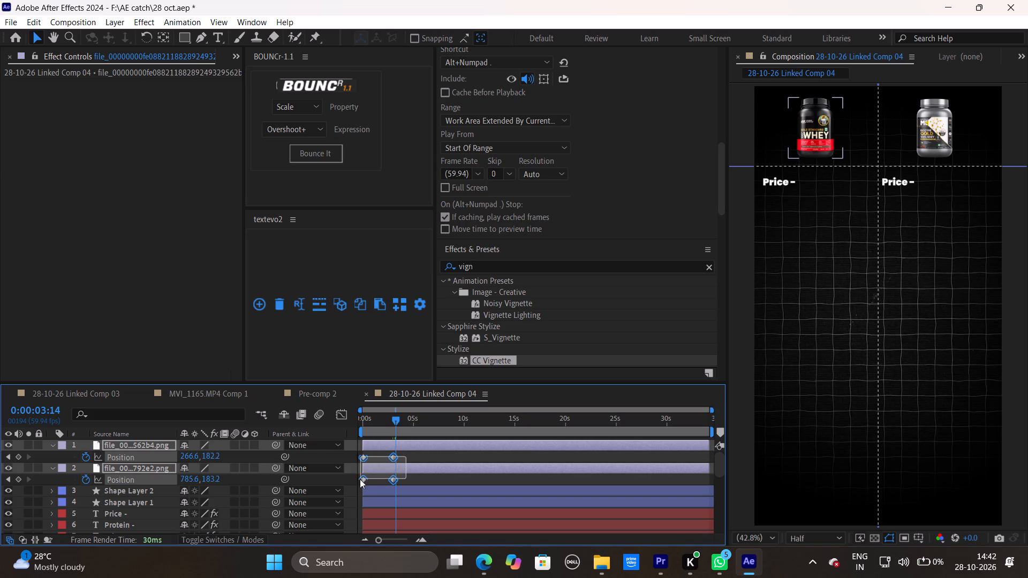
pyautogui.moveTo(360, 479); pyautogui.dragTo(355, 479)
pyautogui.click(303, 102)
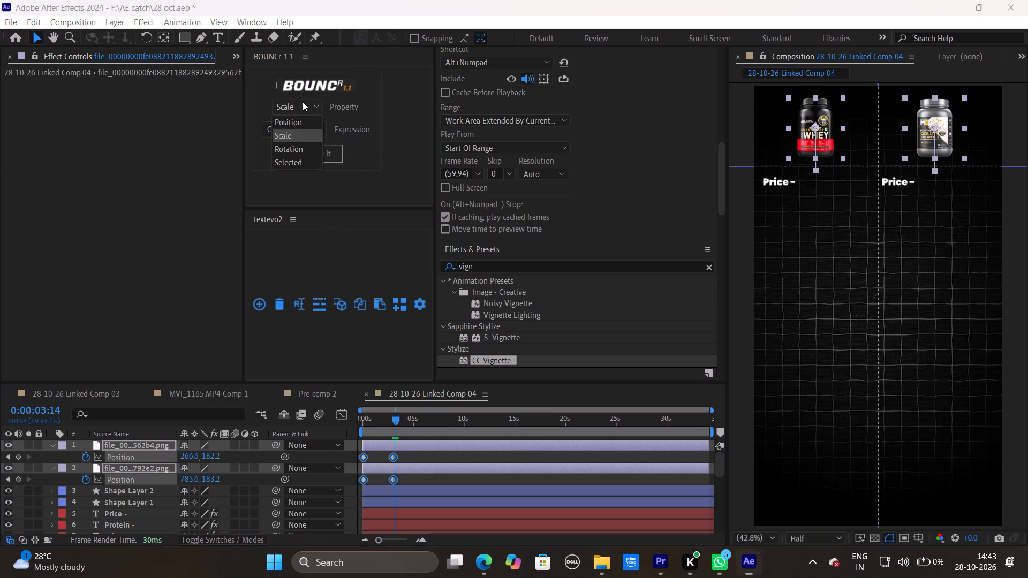
pyautogui.click(303, 119)
pyautogui.click(314, 150)
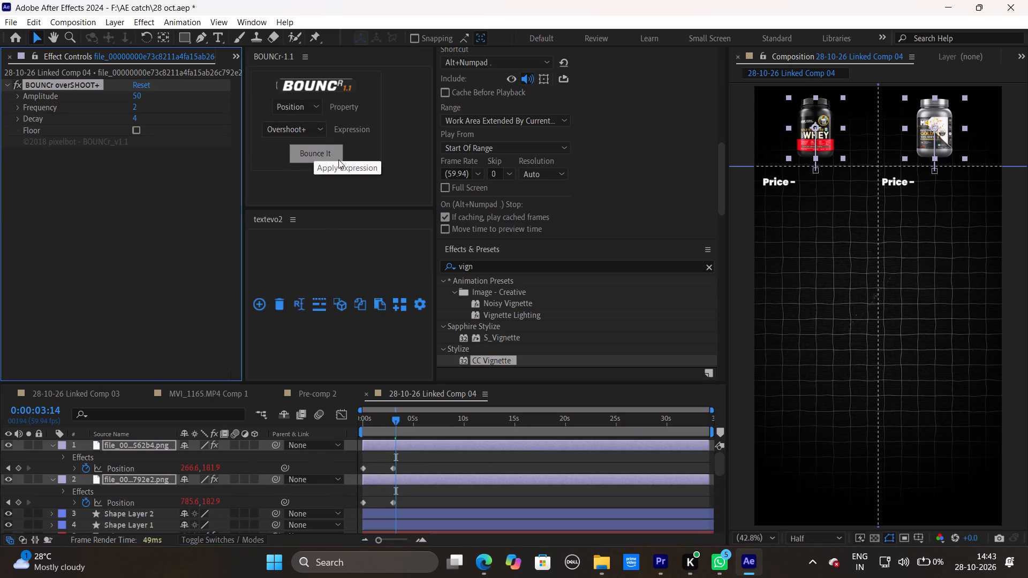
# Preview the jar entrance and shift both jars' ending position keyframes earlier, to about 1.5 seconds and further to about 1 second.
pyautogui.moveTo(391, 417); pyautogui.dragTo(365, 424)
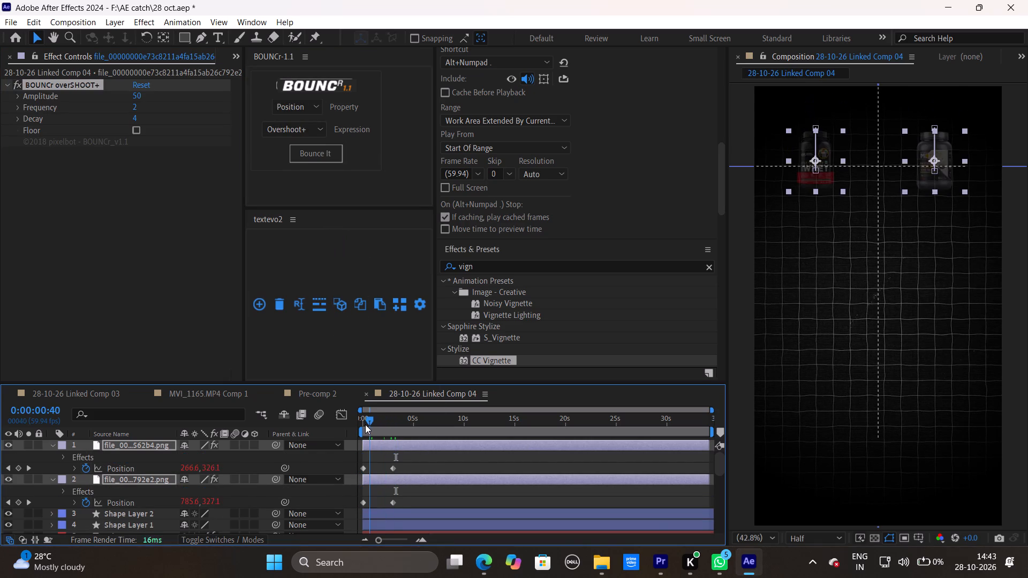
pyautogui.moveTo(365, 424); pyautogui.dragTo(385, 431)
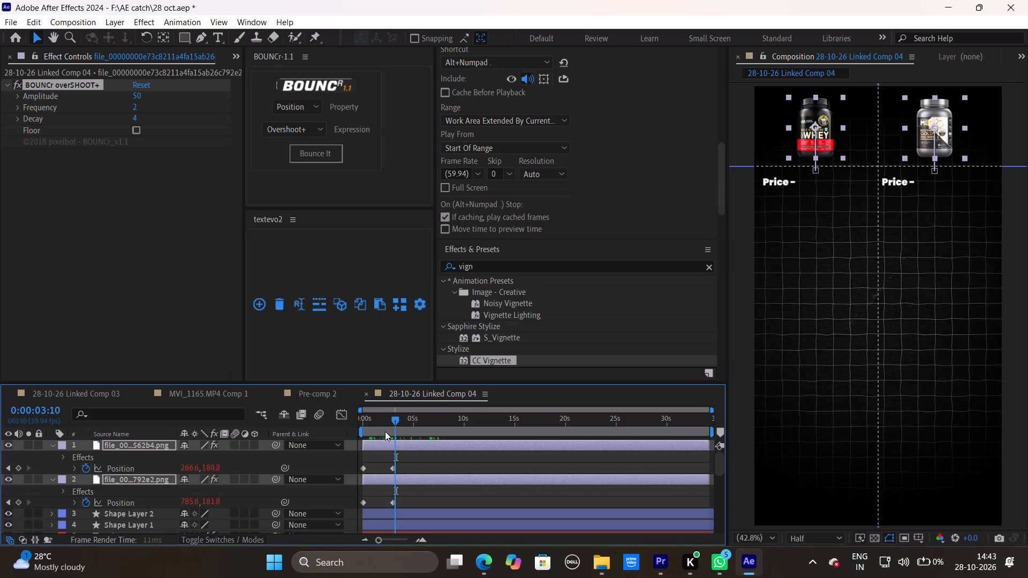
pyautogui.moveTo(385, 431); pyautogui.dragTo(309, 443)
pyautogui.press('space')
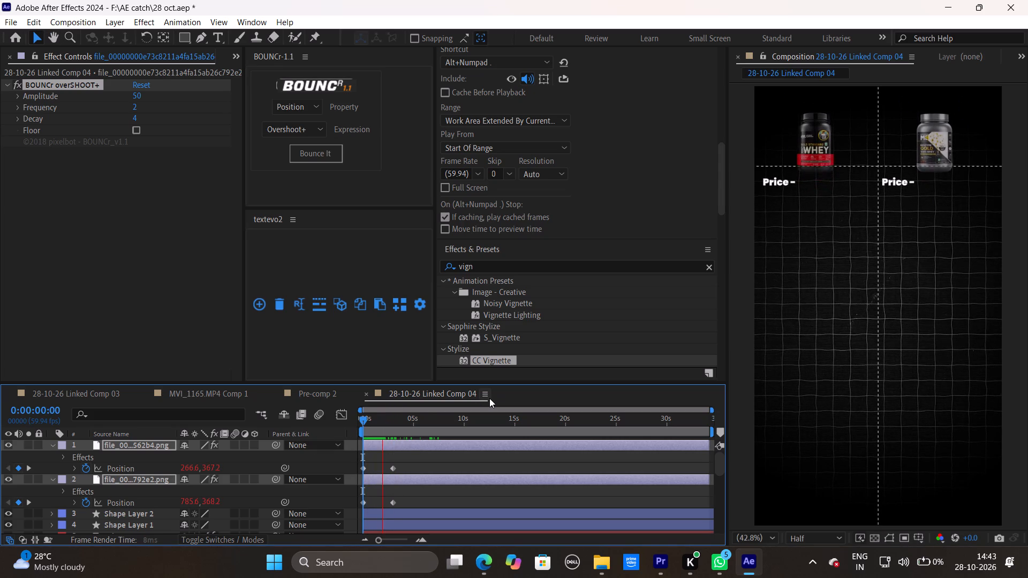
pyautogui.press('space')
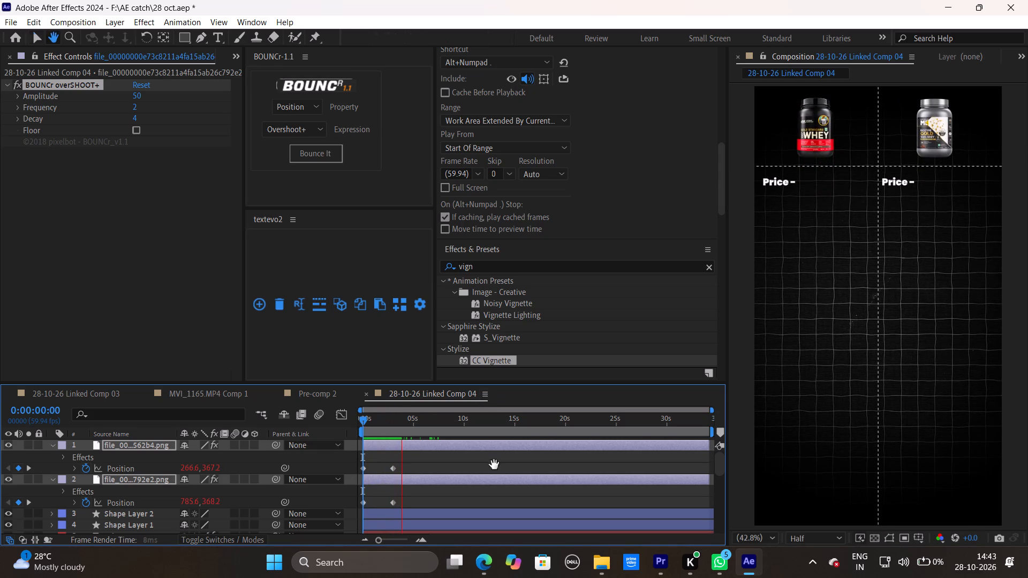
pyautogui.moveTo(430, 463); pyautogui.dragTo(383, 503)
pyautogui.moveTo(395, 501); pyautogui.dragTo(388, 504)
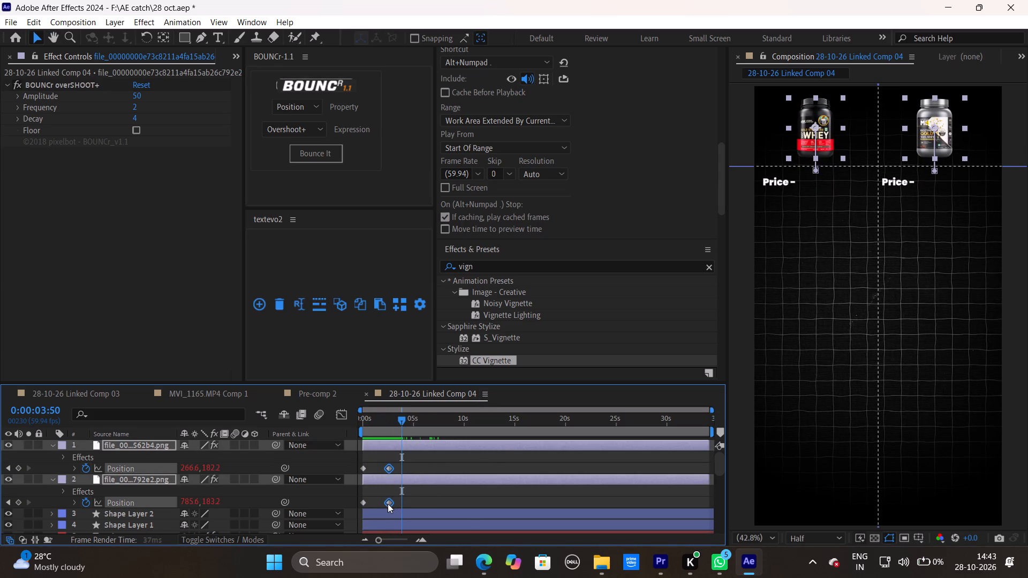
pyautogui.moveTo(388, 504); pyautogui.dragTo(379, 505)
pyautogui.moveTo(401, 416); pyautogui.dragTo(319, 439)
pyautogui.press('space')
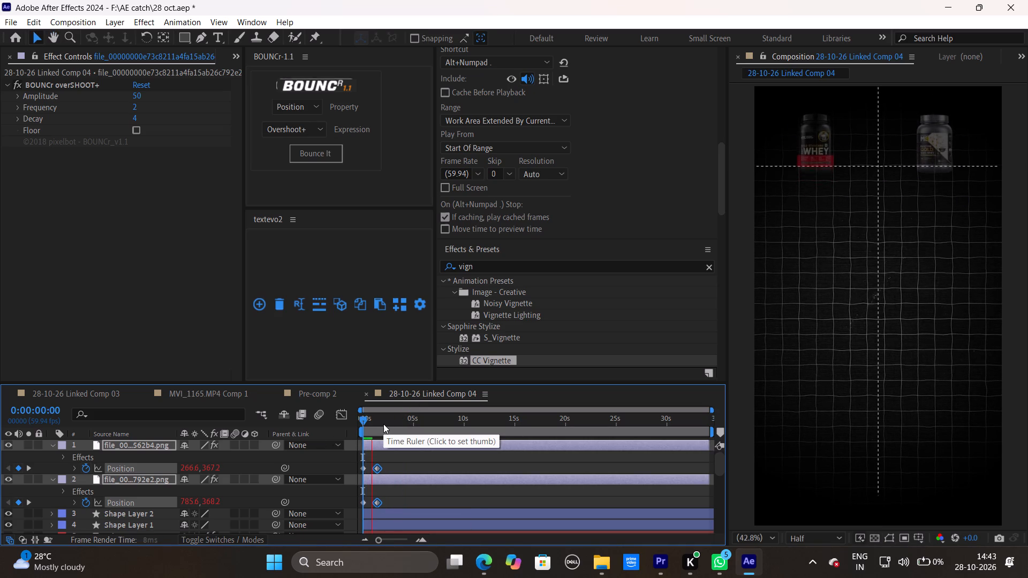
pyautogui.press('space')
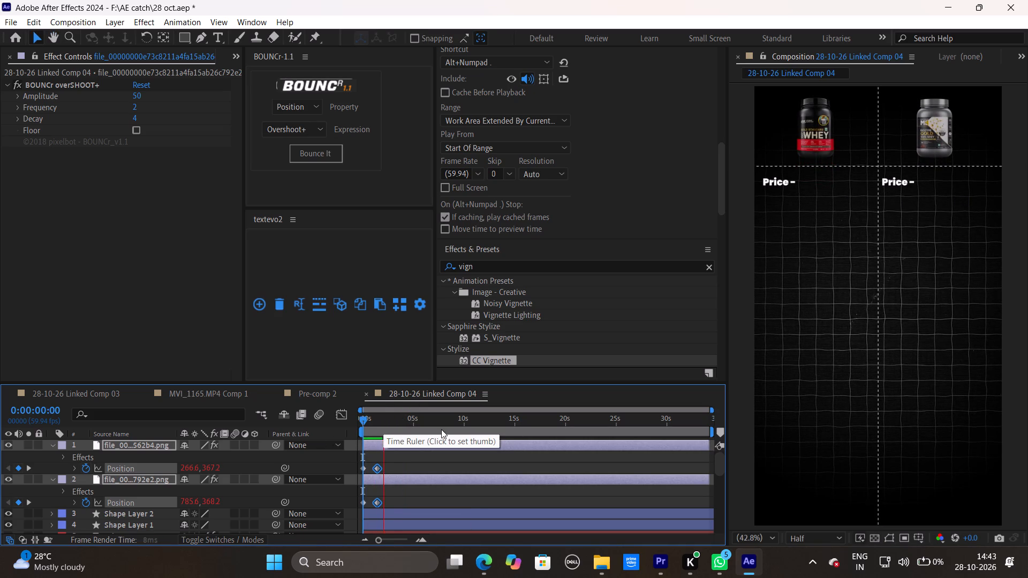
pyautogui.moveTo(399, 459); pyautogui.dragTo(374, 500)
pyautogui.moveTo(379, 502); pyautogui.dragTo(373, 502)
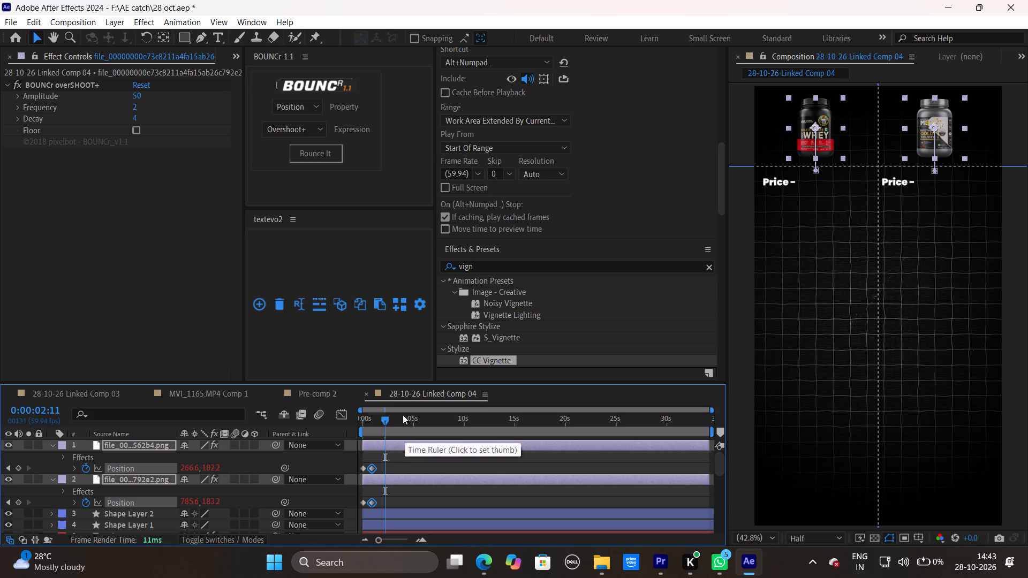
# Shift both jars' ending position keyframes earlier to about 0.3 seconds, previewing the entrance between adjustments.
pyautogui.moveTo(387, 421); pyautogui.dragTo(305, 437)
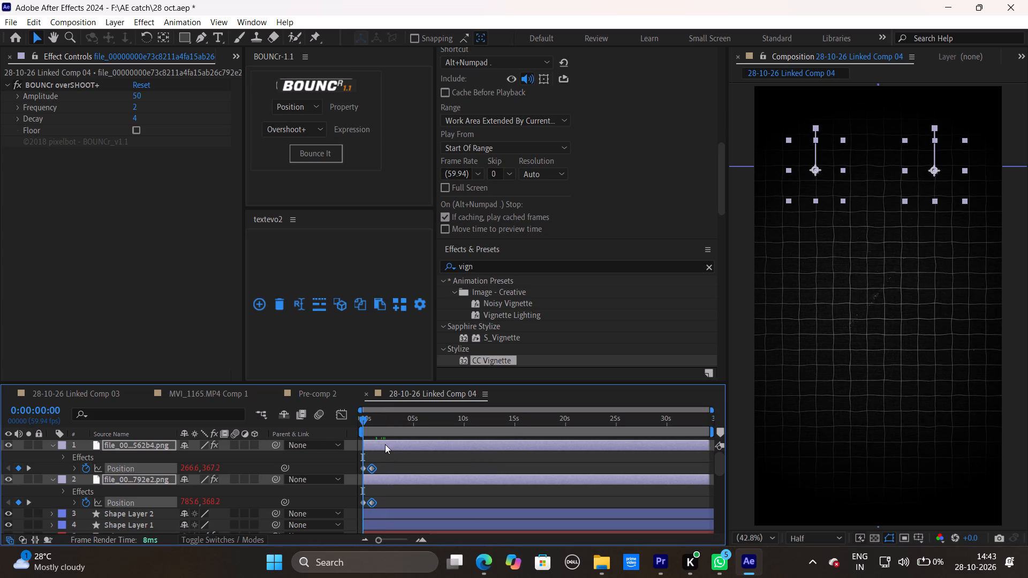
pyautogui.moveTo(377, 538); pyautogui.dragTo(387, 539)
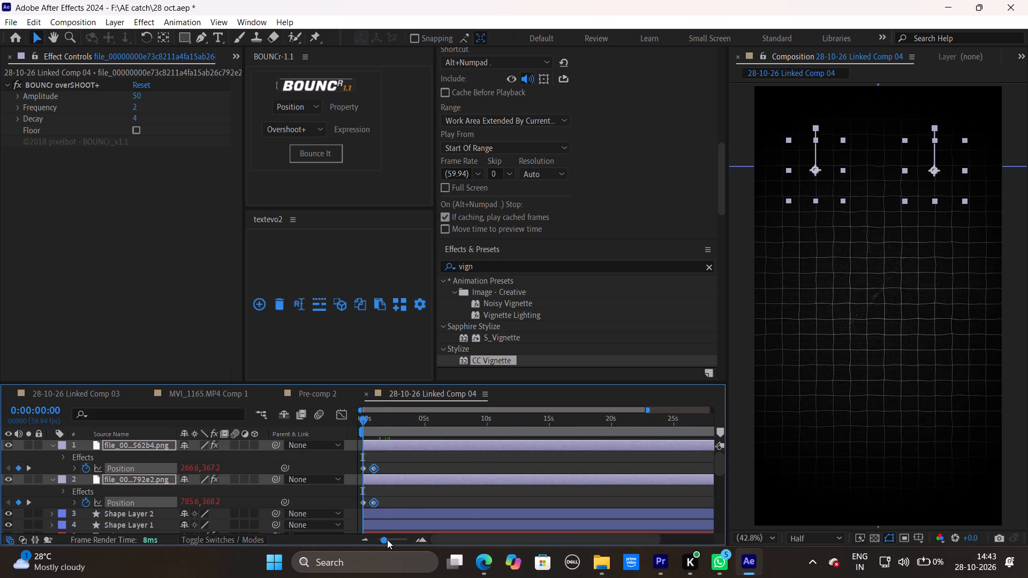
pyautogui.moveTo(387, 539); pyautogui.dragTo(403, 540)
pyautogui.moveTo(414, 469); pyautogui.dragTo(405, 471)
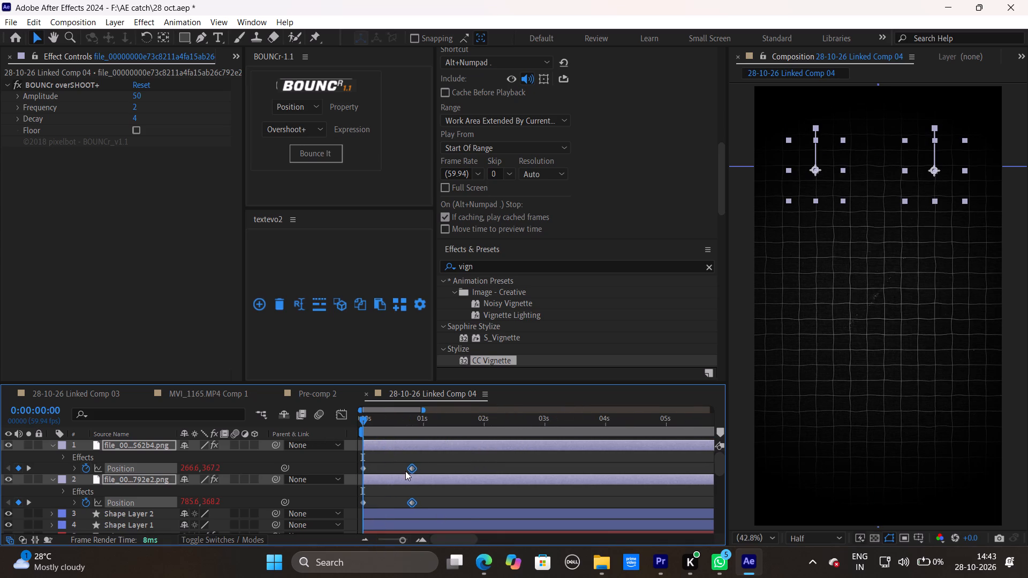
pyautogui.moveTo(405, 471); pyautogui.dragTo(399, 472)
pyautogui.press('space')
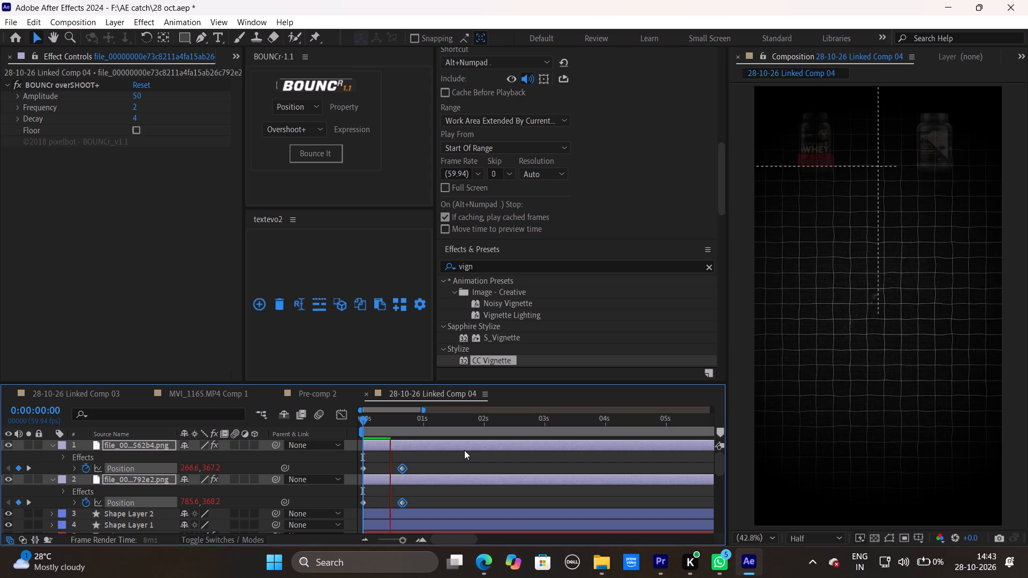
pyautogui.press('space')
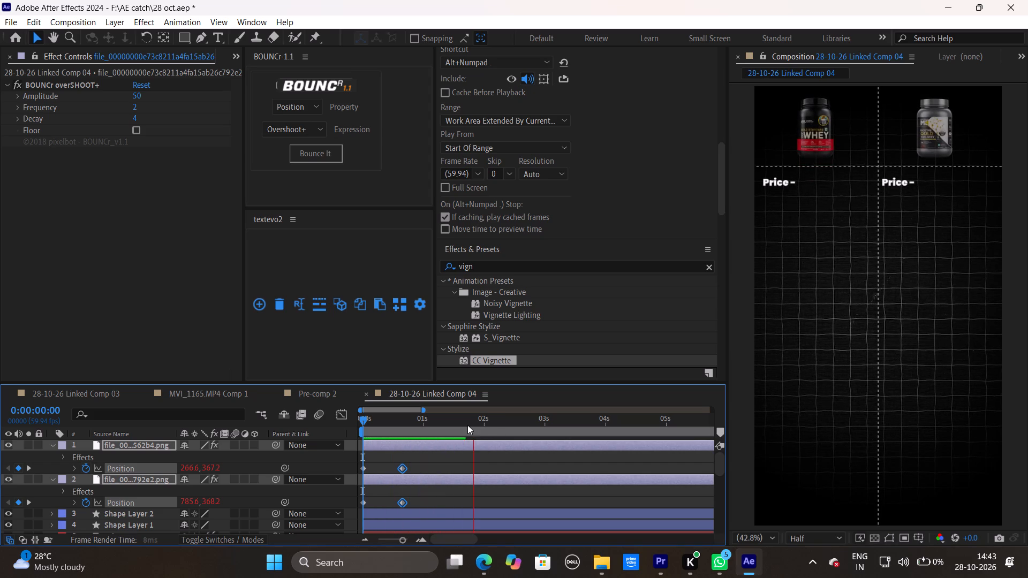
pyautogui.moveTo(462, 425); pyautogui.dragTo(214, 430)
pyautogui.press('space')
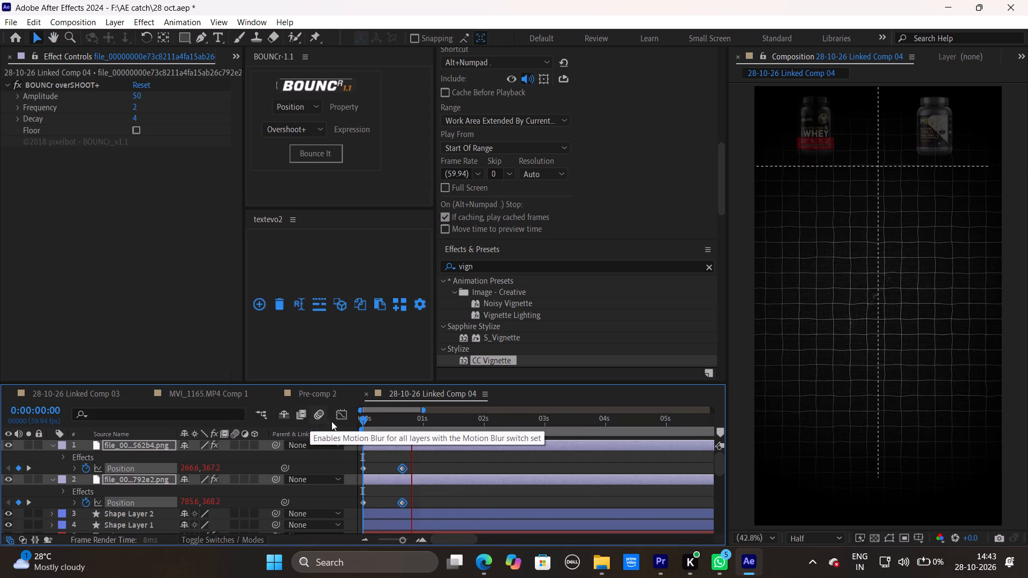
pyautogui.press('space')
pyautogui.moveTo(402, 470); pyautogui.dragTo(390, 472)
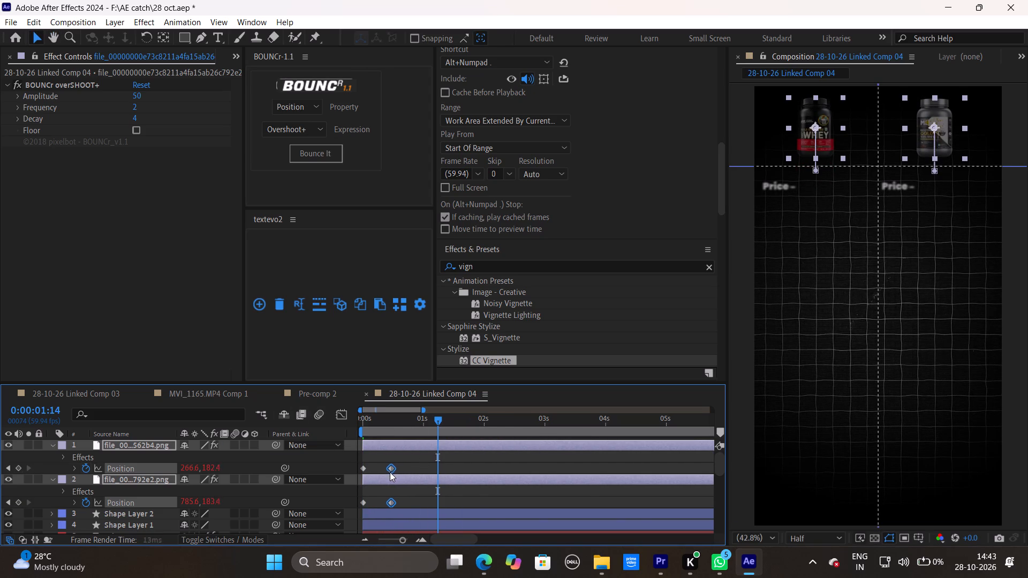
pyautogui.moveTo(390, 472); pyautogui.dragTo(380, 474)
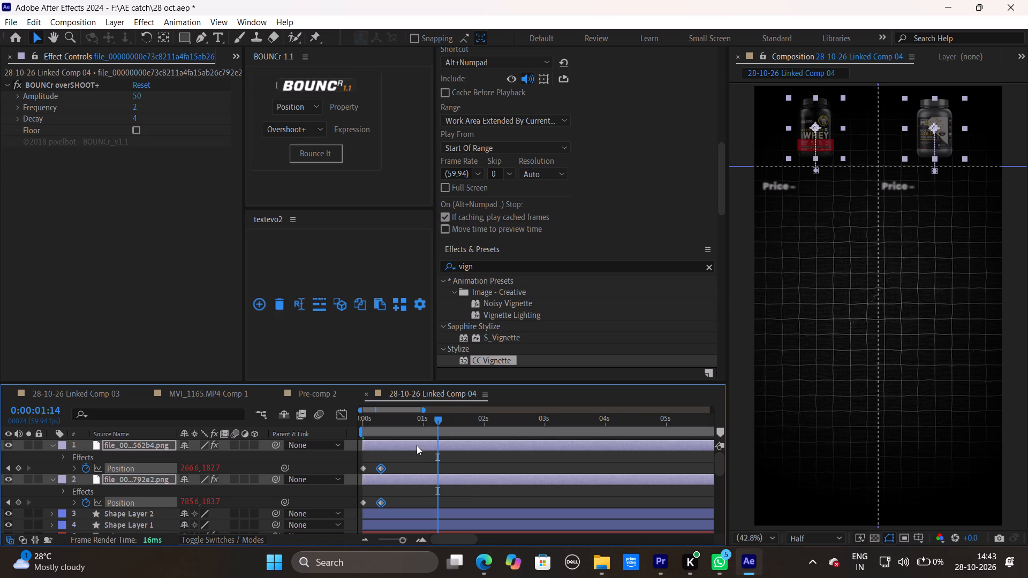
# Reveal both jars' keyframes and shift their 100% opacity keyframes earlier to line up with the ending position keyframes at about 0.3 seconds.
pyautogui.press('u')
pyautogui.press('u')
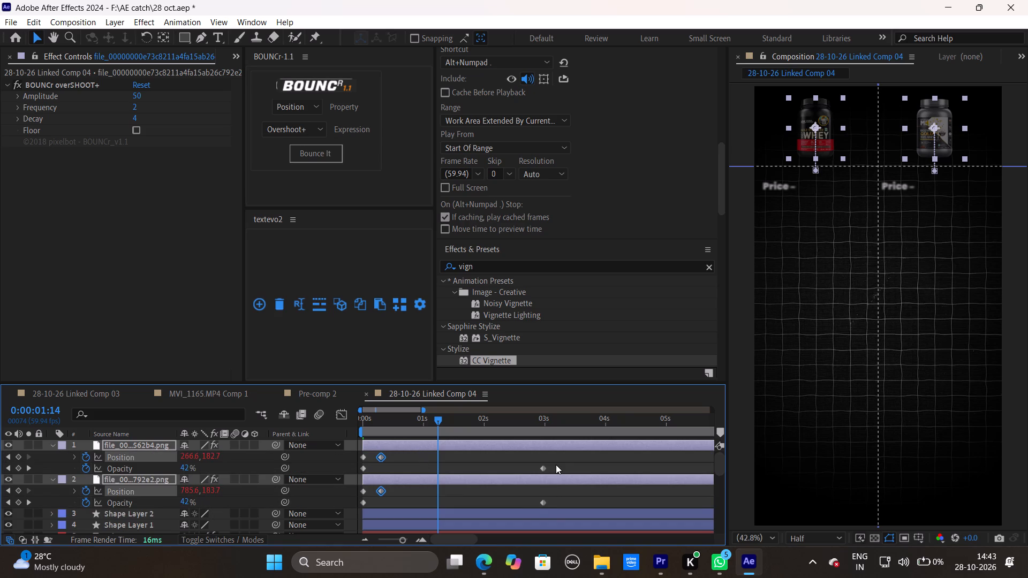
pyautogui.moveTo(556, 465); pyautogui.dragTo(530, 515)
pyautogui.moveTo(543, 502); pyautogui.dragTo(527, 503)
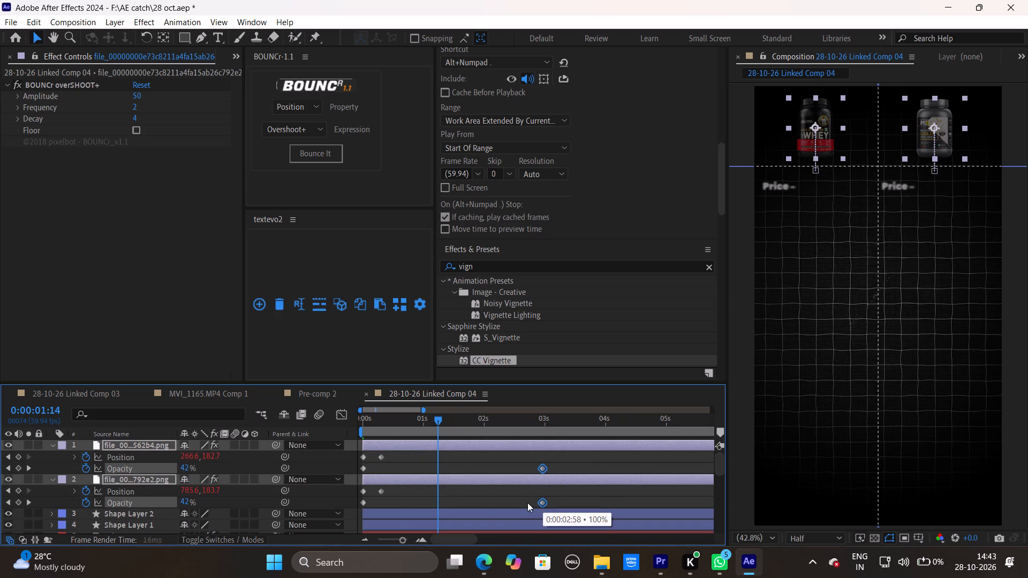
pyautogui.moveTo(527, 503); pyautogui.dragTo(380, 514)
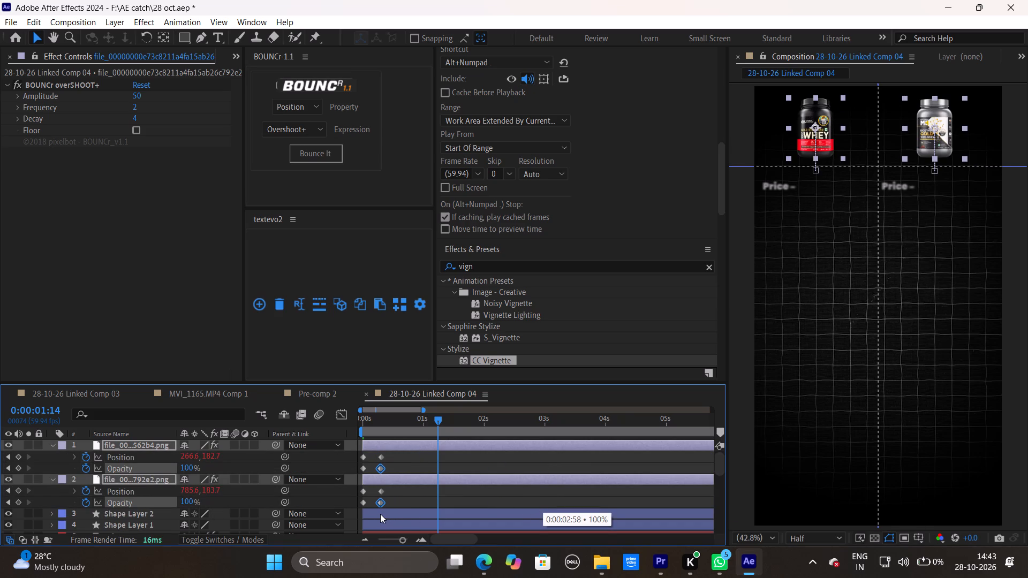
pyautogui.moveTo(380, 514); pyautogui.dragTo(381, 514)
# Preview the jar entrance repeatedly from the start of the composition to check the faster rise and fade.
pyautogui.moveTo(432, 427); pyautogui.dragTo(206, 442)
pyautogui.press('space')
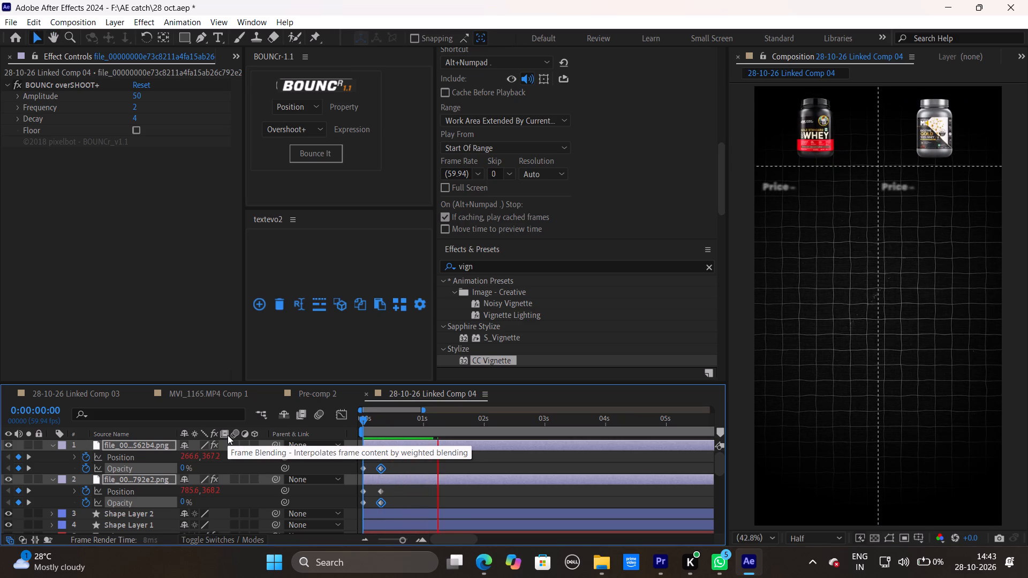
pyautogui.press('space')
pyautogui.moveTo(463, 422); pyautogui.dragTo(212, 438)
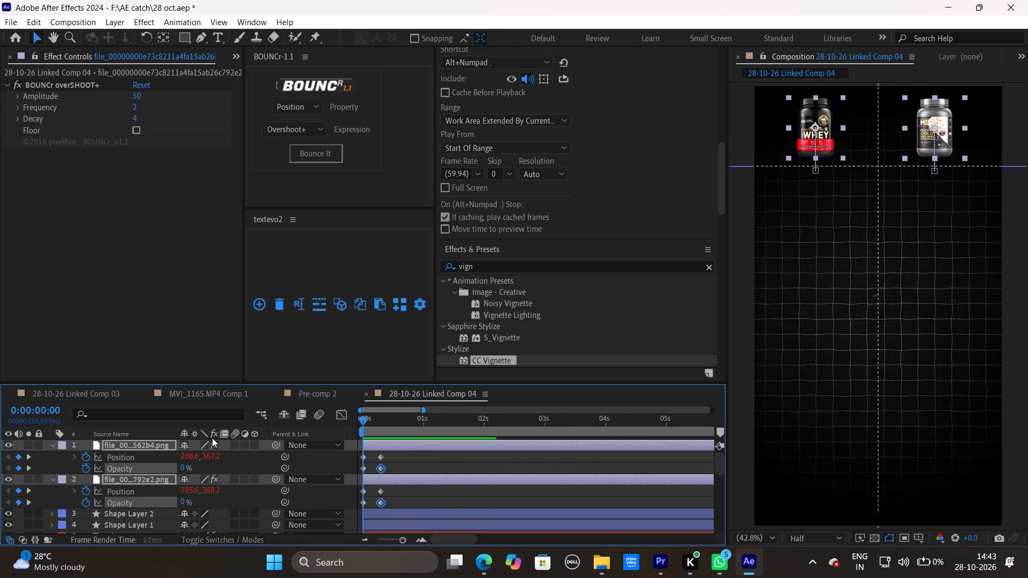
pyautogui.moveTo(212, 438); pyautogui.dragTo(201, 438)
pyautogui.press('space')
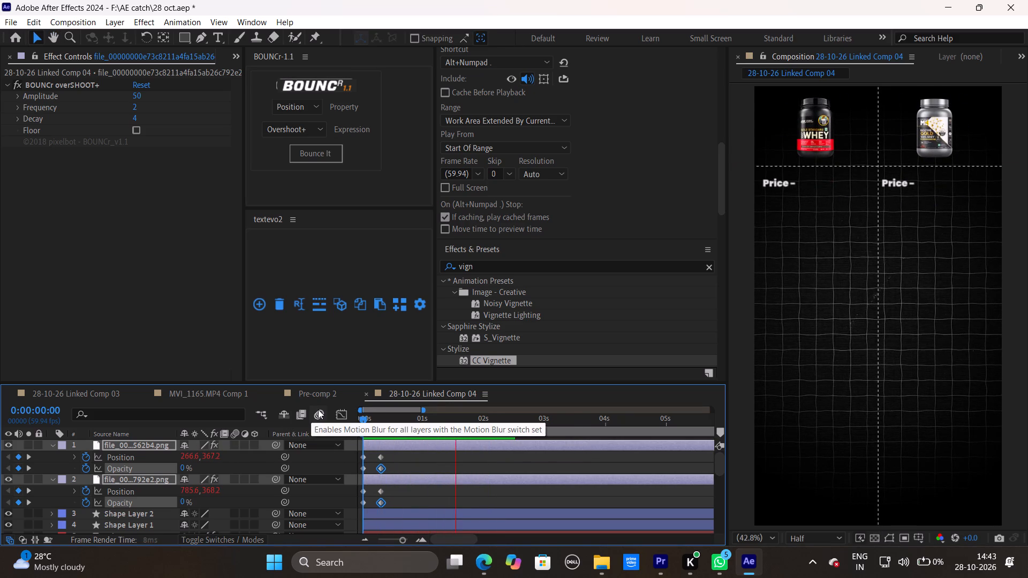
pyautogui.press('space')
pyautogui.moveTo(496, 424); pyautogui.dragTo(453, 431)
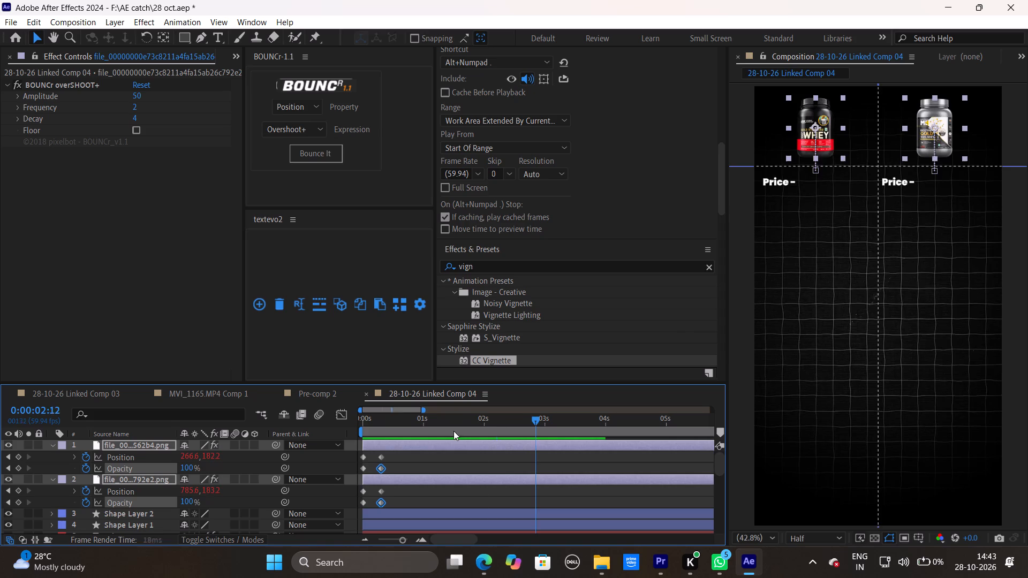
pyautogui.moveTo(453, 431); pyautogui.dragTo(318, 436)
pyautogui.press('space')
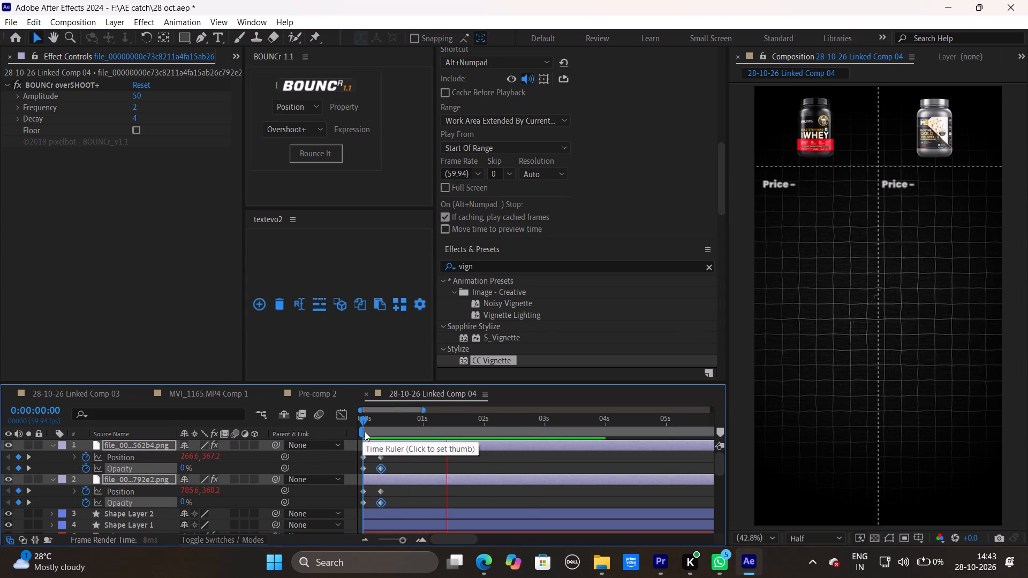
pyautogui.press('space')
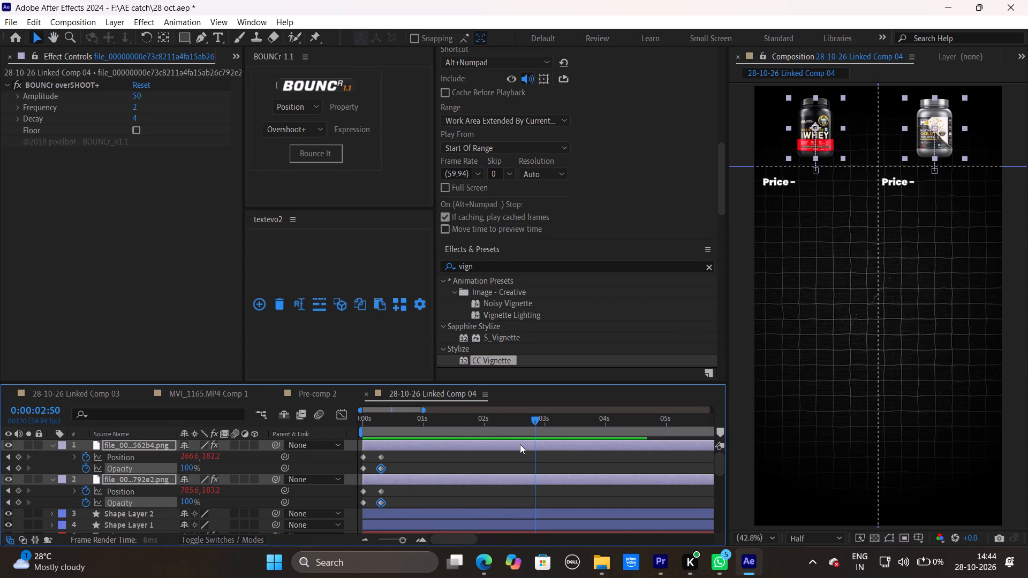
# Duplicate the Optimum Nutrition jar layer and the MuscleBlaze jar layer.
pyautogui.click(490, 467)
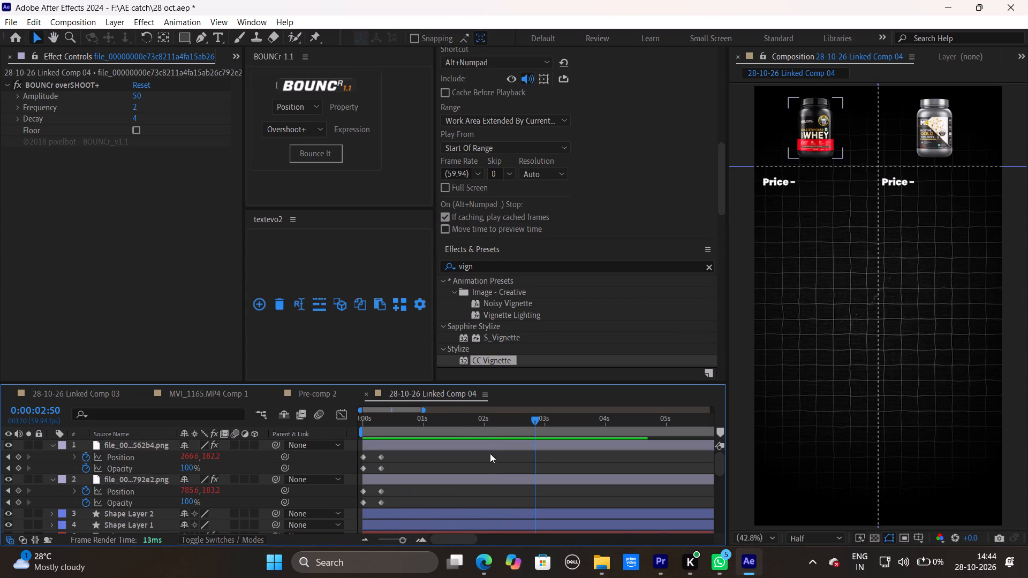
pyautogui.click(487, 445)
pyautogui.hotkey('ctrl', 'd')
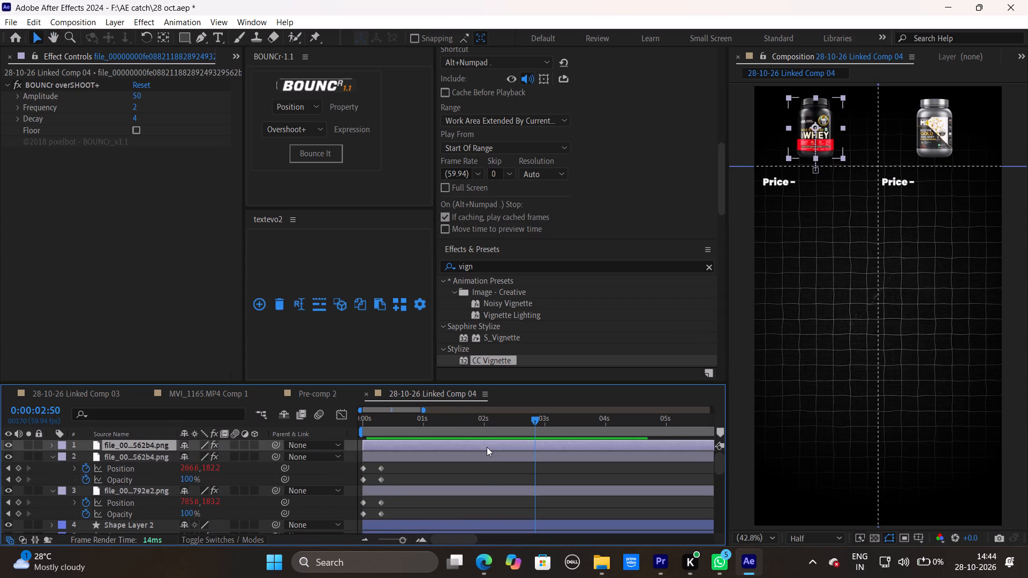
pyautogui.click(480, 491)
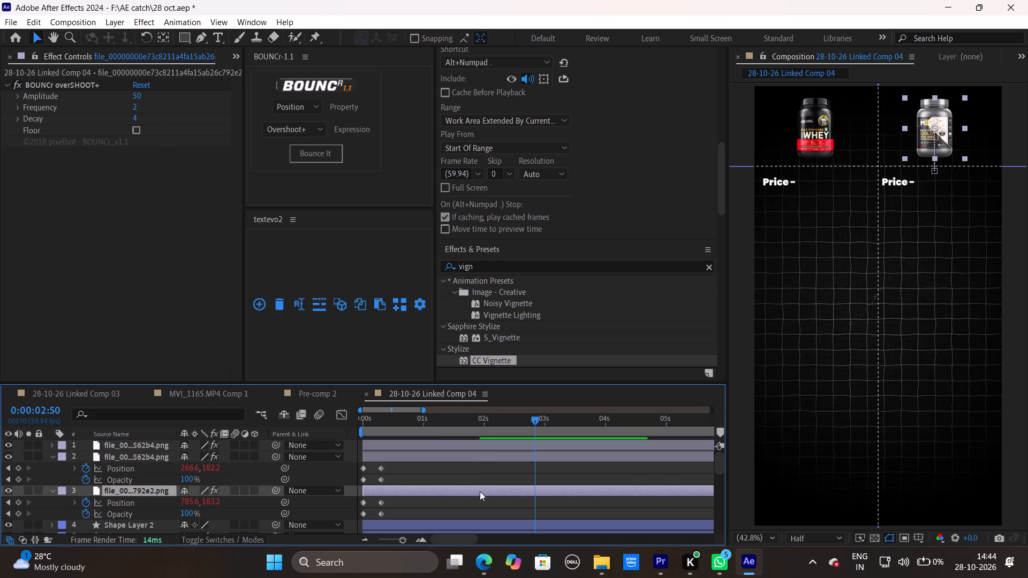
pyautogui.hotkey('ctrl', 'd')
# Search the effects for "deep" and apply Deep Glow 2 to the lower copy of the MuscleBlaze jar layer.
pyautogui.click(480, 503)
pyautogui.moveTo(502, 267); pyautogui.dragTo(381, 253)
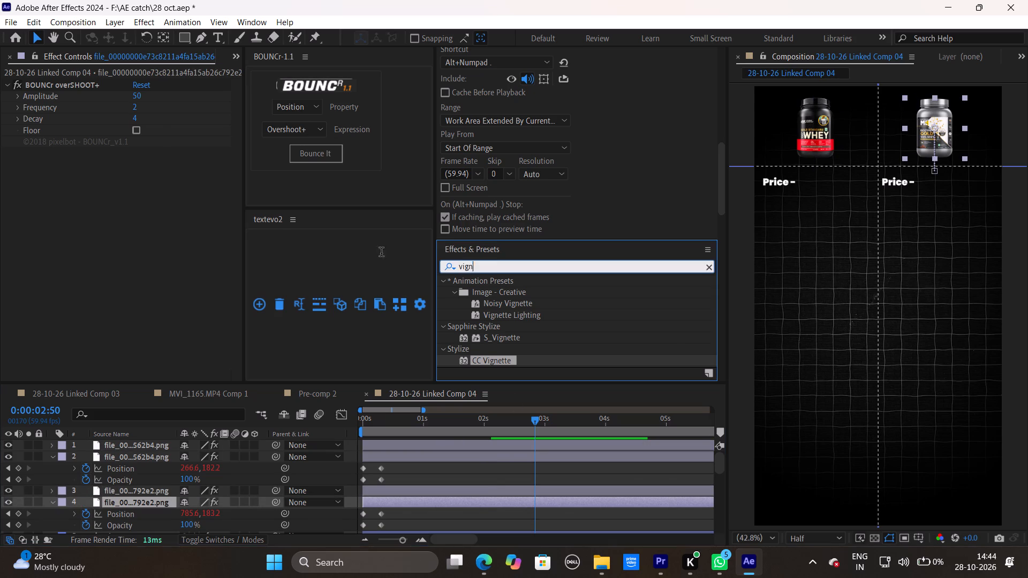
pyautogui.moveTo(381, 253); pyautogui.dragTo(264, 245)
pyautogui.press('BackSpace')
pyautogui.write('deep')
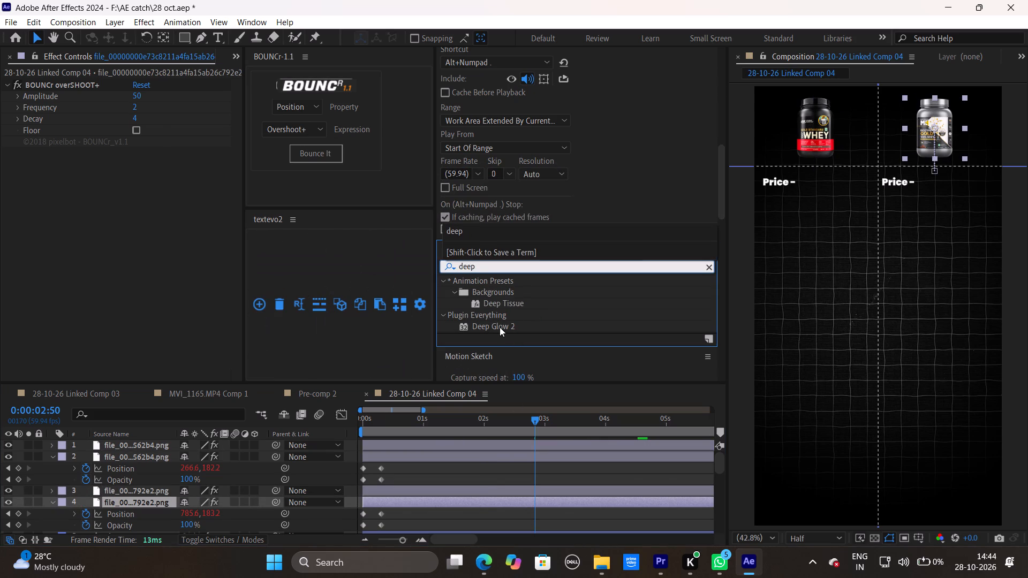
pyautogui.moveTo(498, 327); pyautogui.dragTo(424, 503)
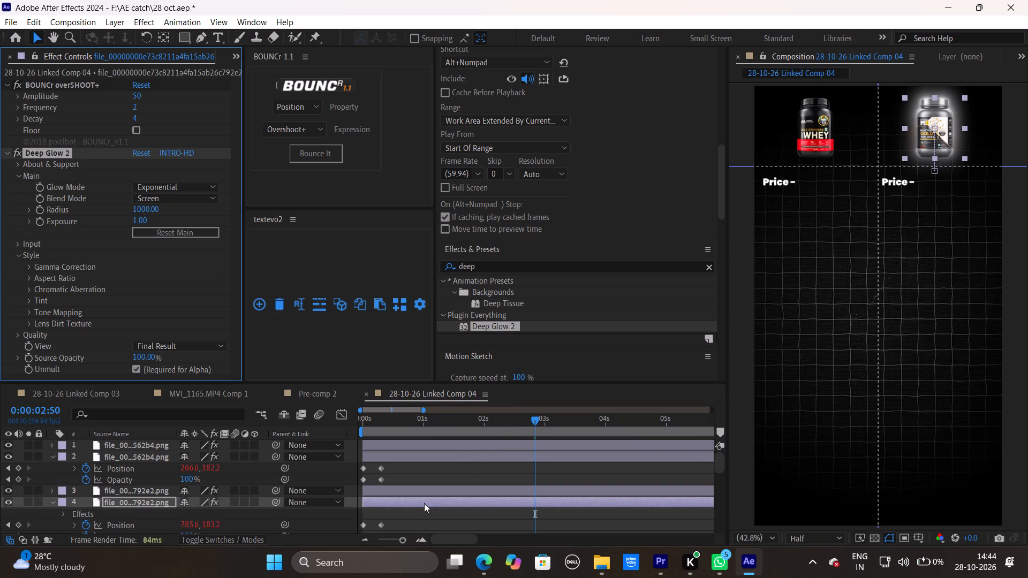
# Apply Deep Glow 2 to the lower copy of the Optimum Nutrition jar layer with a Radius of 550.
pyautogui.moveTo(501, 326); pyautogui.dragTo(450, 451)
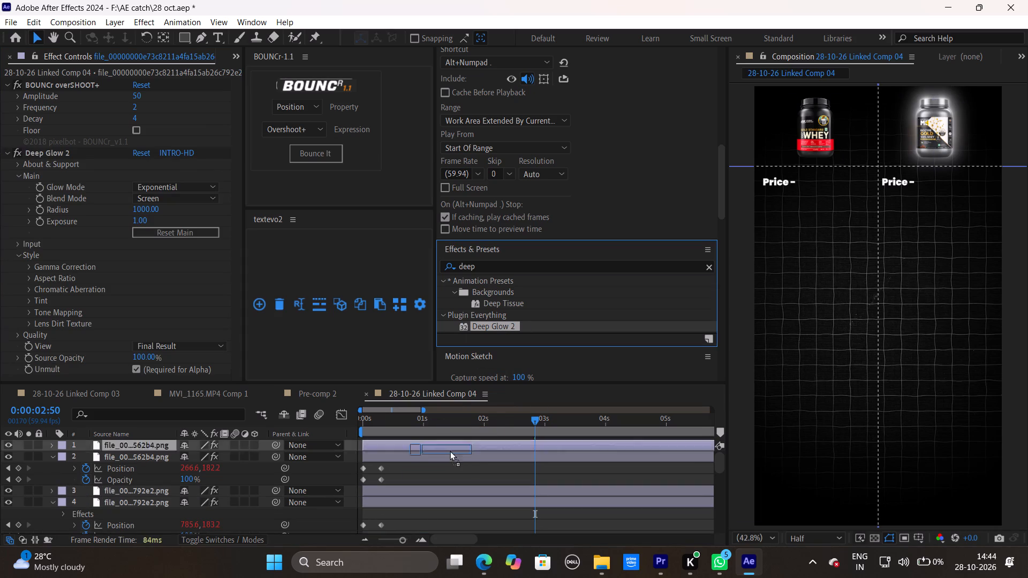
pyautogui.moveTo(450, 451); pyautogui.dragTo(440, 455)
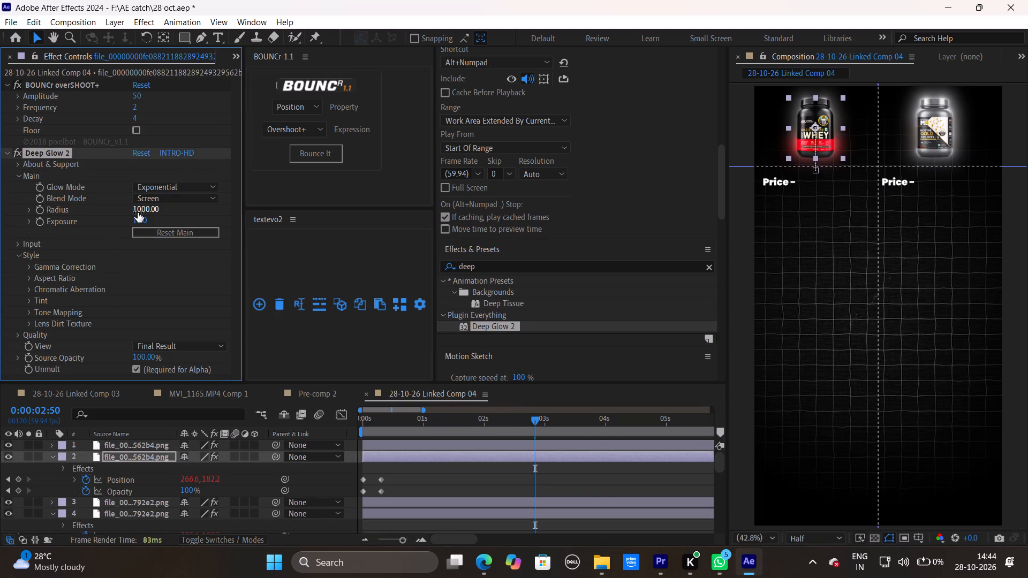
pyautogui.moveTo(140, 212); pyautogui.dragTo(0, 197)
pyautogui.moveTo(146, 211); pyautogui.dragTo(0, 199)
pyautogui.moveTo(145, 208); pyautogui.dragTo(107, 214)
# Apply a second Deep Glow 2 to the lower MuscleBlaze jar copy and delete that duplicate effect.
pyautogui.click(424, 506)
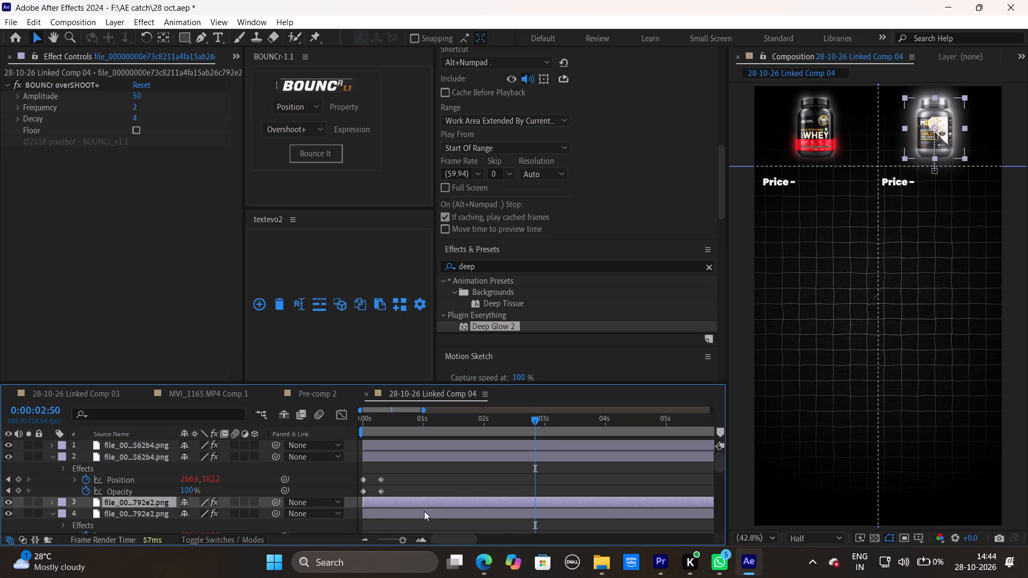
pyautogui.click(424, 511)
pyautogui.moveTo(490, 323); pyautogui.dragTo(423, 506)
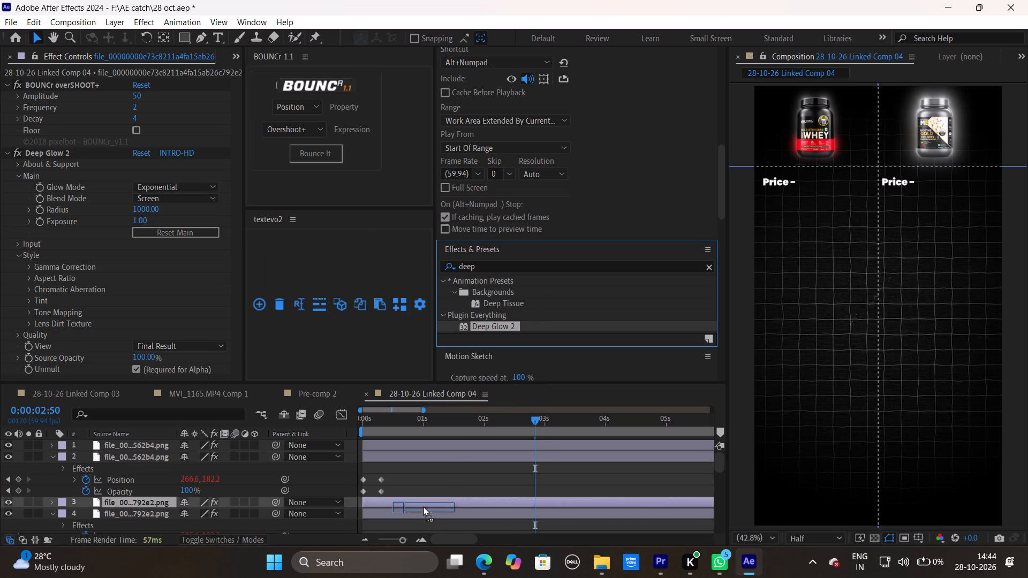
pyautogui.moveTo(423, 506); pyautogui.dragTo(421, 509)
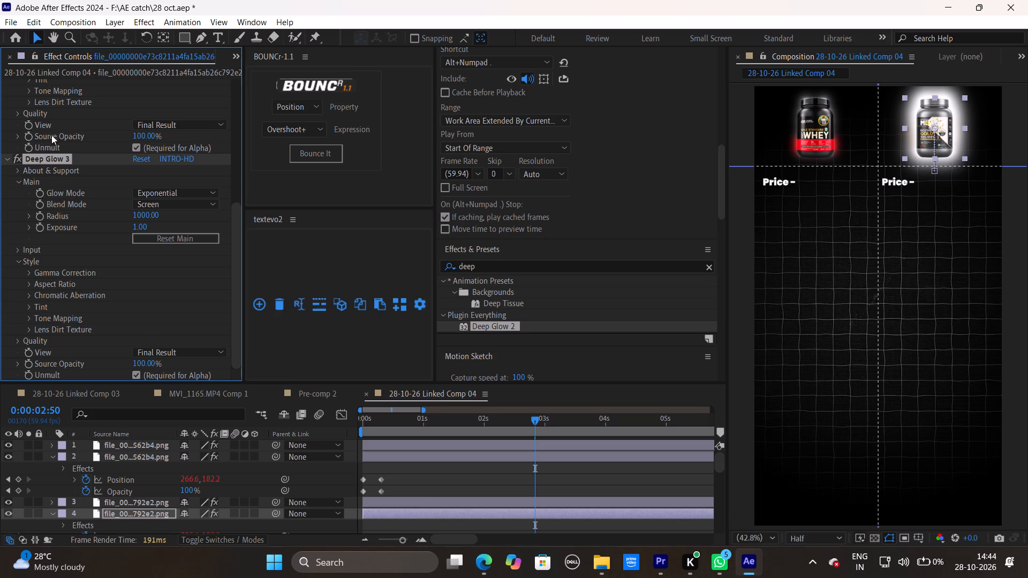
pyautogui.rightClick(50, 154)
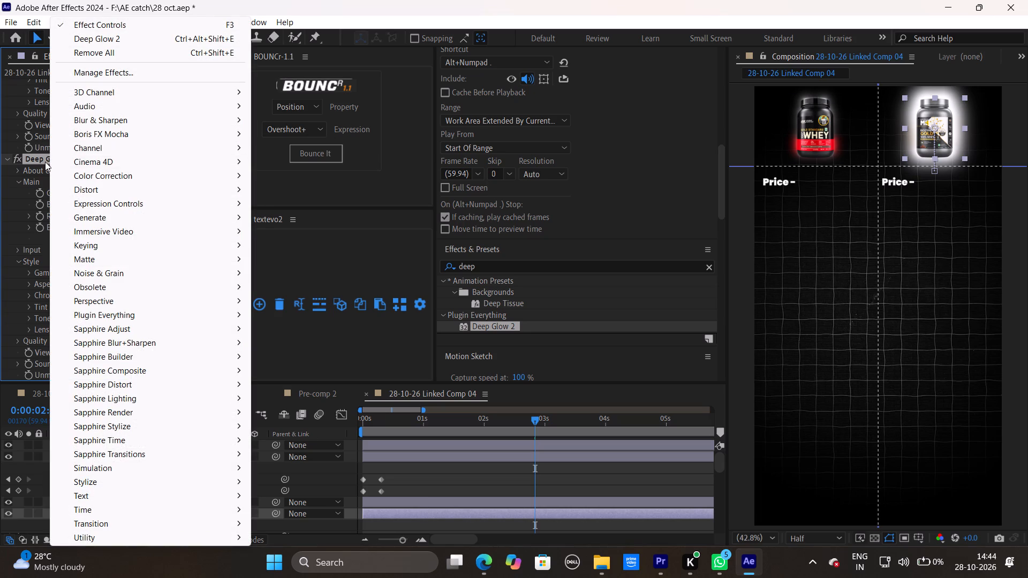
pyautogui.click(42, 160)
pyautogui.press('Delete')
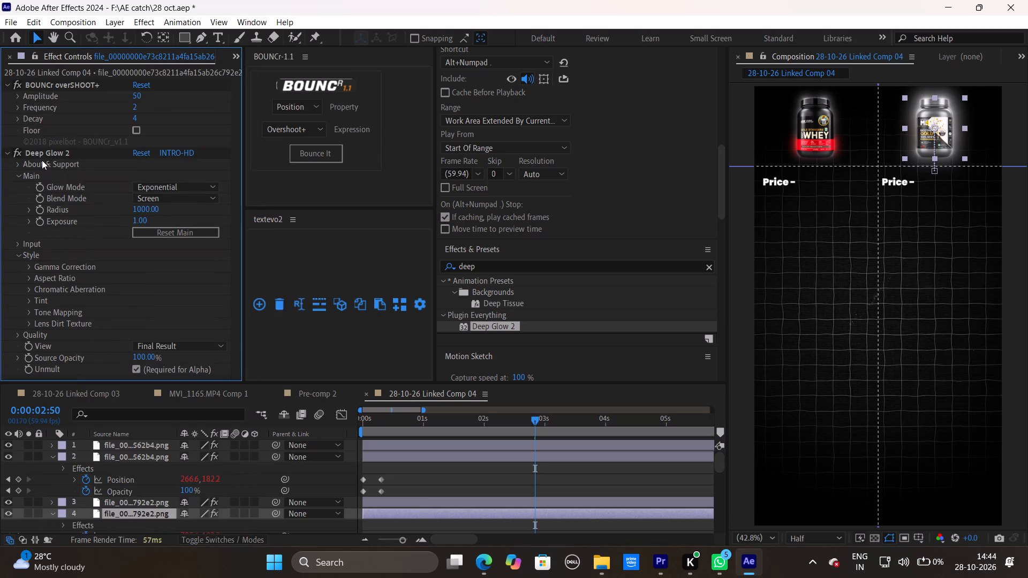
# Set the Deep Glow 2 Radius on the lower MuscleBlaze jar copy to 588.
pyautogui.scroll(4, 42, 161)
pyautogui.moveTo(148, 212); pyautogui.dragTo(0, 193)
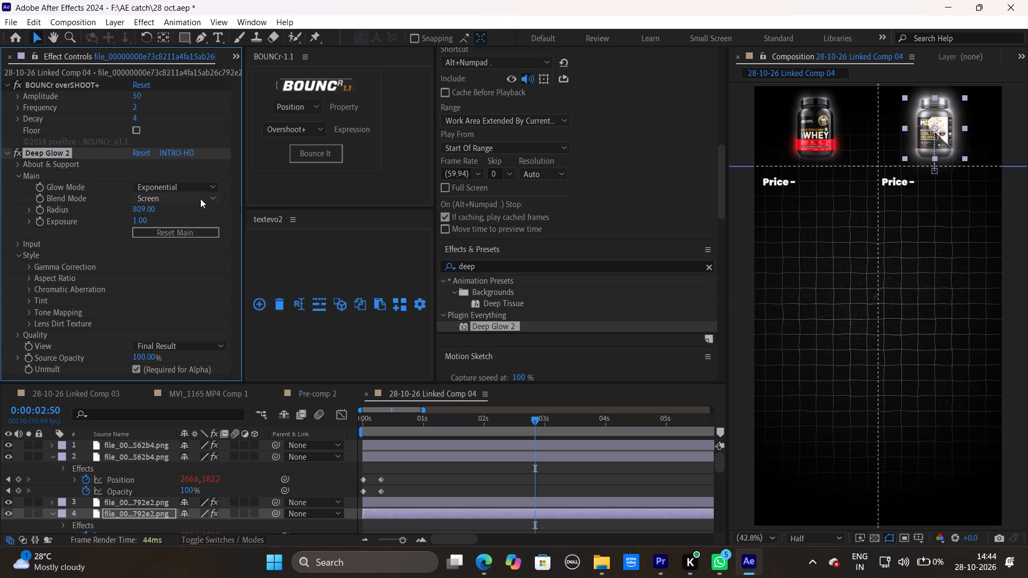
pyautogui.moveTo(147, 209); pyautogui.dragTo(0, 184)
pyautogui.moveTo(146, 208); pyautogui.dragTo(118, 208)
# Set the Deep Glow 2 Radius on the lower Optimum Nutrition jar copy to 576.
pyautogui.click(474, 455)
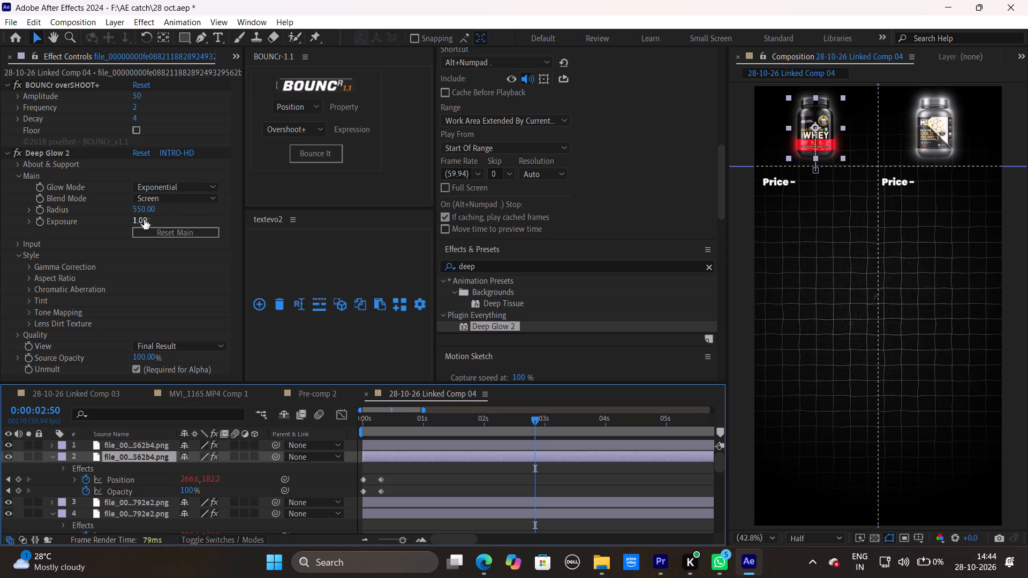
pyautogui.moveTo(145, 211); pyautogui.dragTo(93, 207)
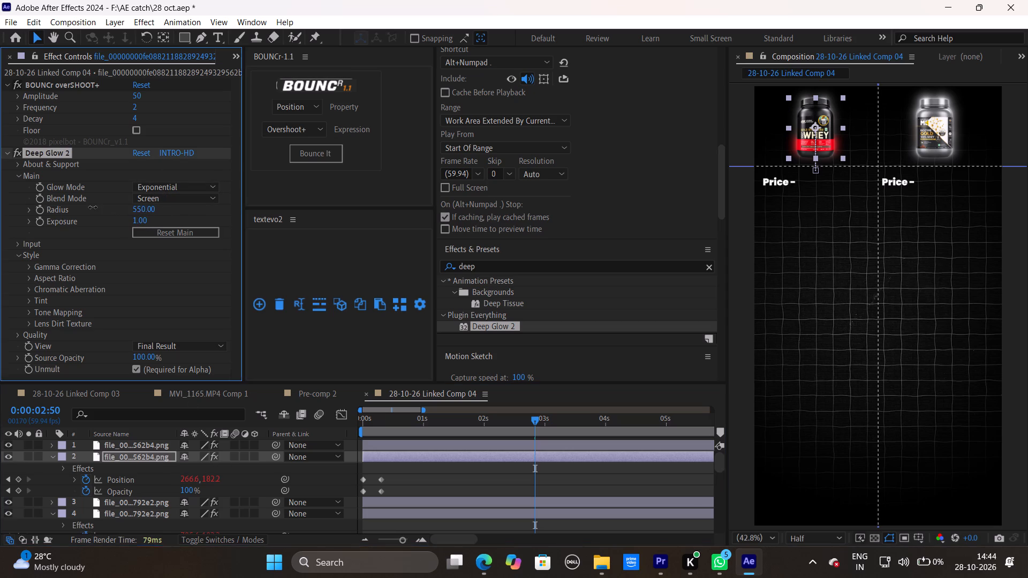
pyautogui.moveTo(93, 207); pyautogui.dragTo(31, 199)
pyautogui.moveTo(141, 211); pyautogui.dragTo(197, 214)
pyautogui.moveTo(144, 208); pyautogui.dragTo(217, 216)
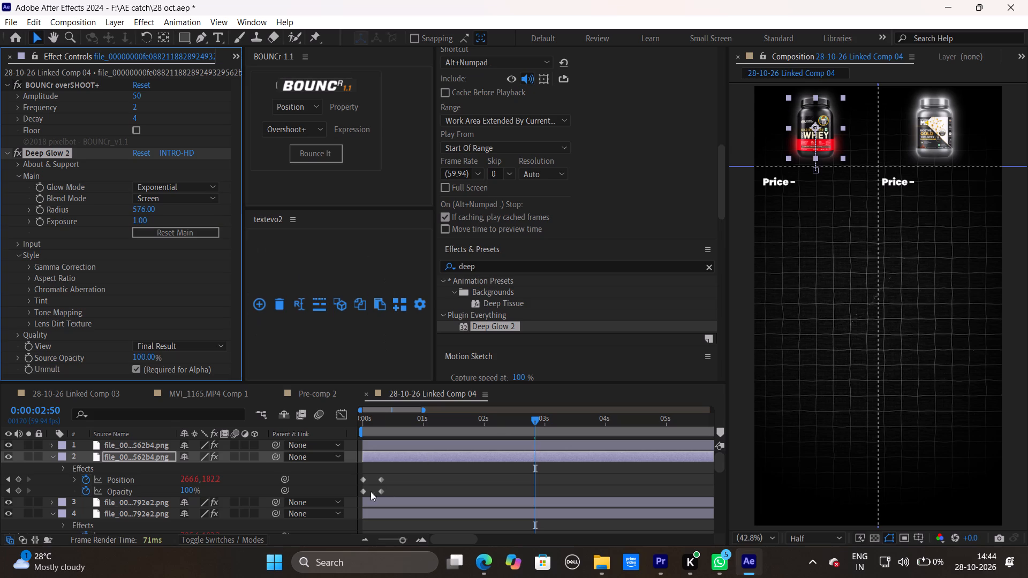
# Pre-compose the four jar layers together, moving all attributes into the new composition.
pyautogui.moveTo(347, 514); pyautogui.dragTo(352, 428)
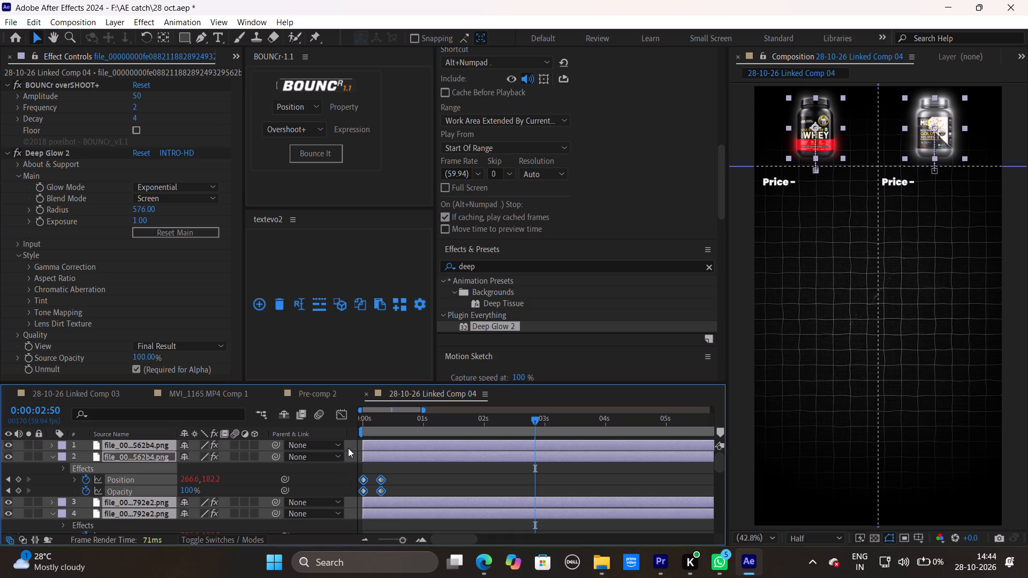
pyautogui.write('pp')
pyautogui.rightClick(347, 480)
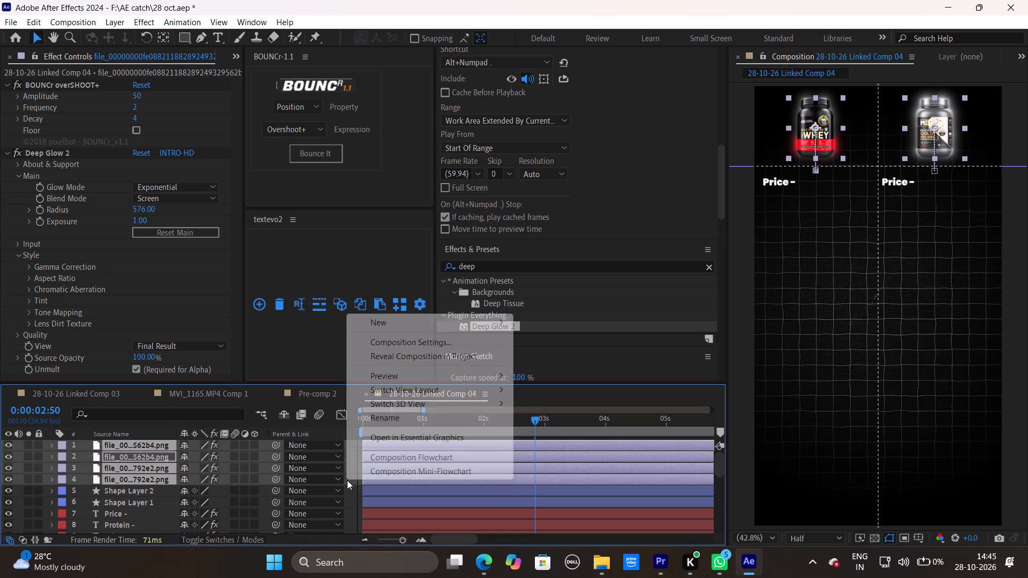
pyautogui.rightClick(165, 482)
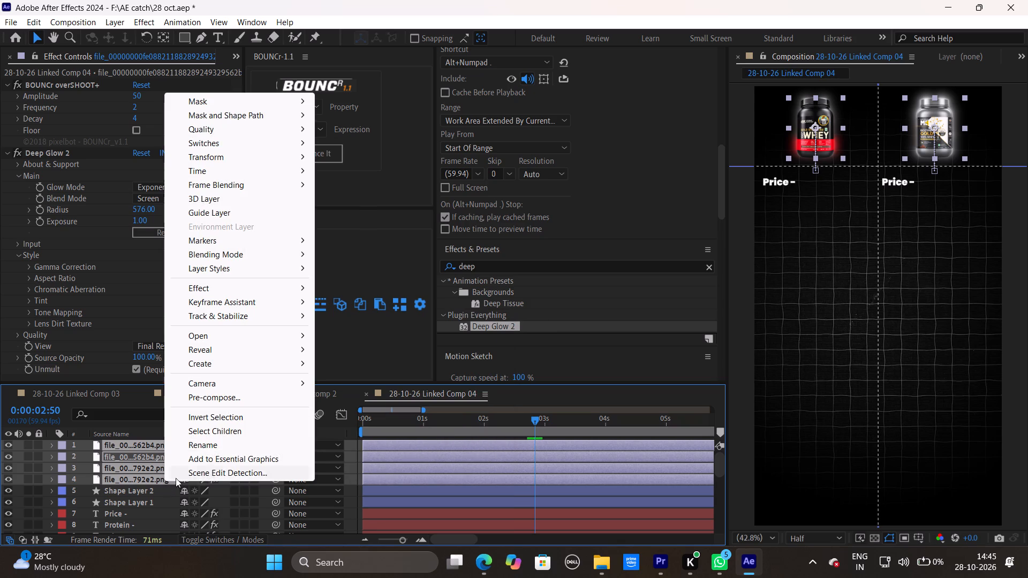
pyautogui.click(228, 396)
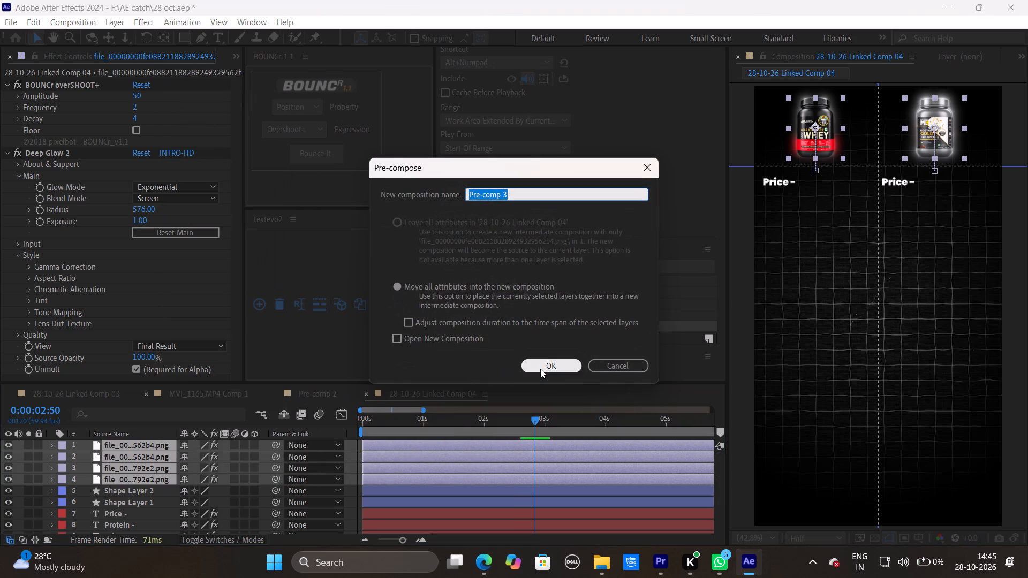
pyautogui.click(540, 369)
# Play back the opening of the comp several times to review the timing of the jar and Price text animations.
pyautogui.moveTo(513, 425); pyautogui.dragTo(325, 436)
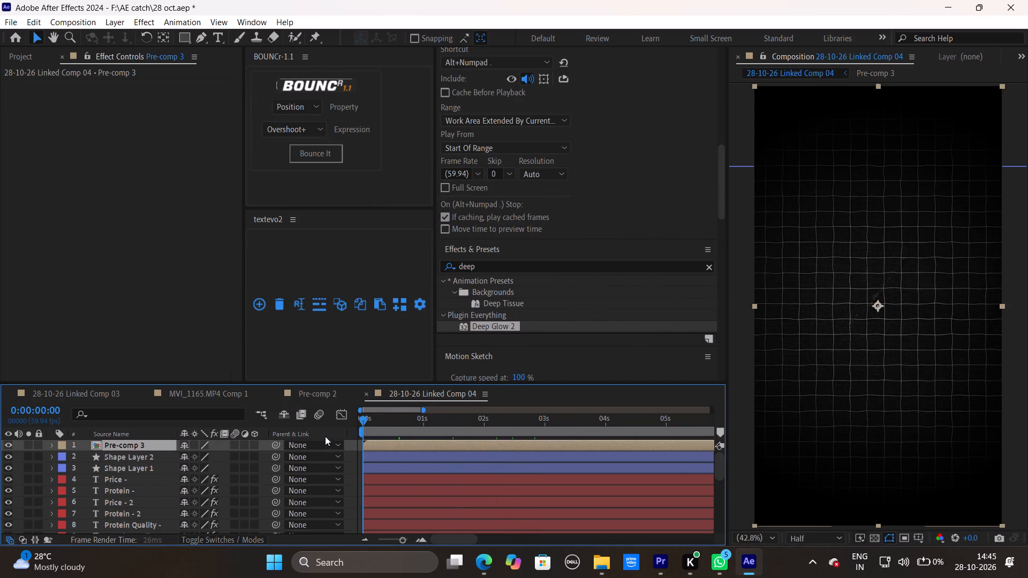
pyautogui.moveTo(325, 436); pyautogui.dragTo(311, 437)
pyautogui.press('space')
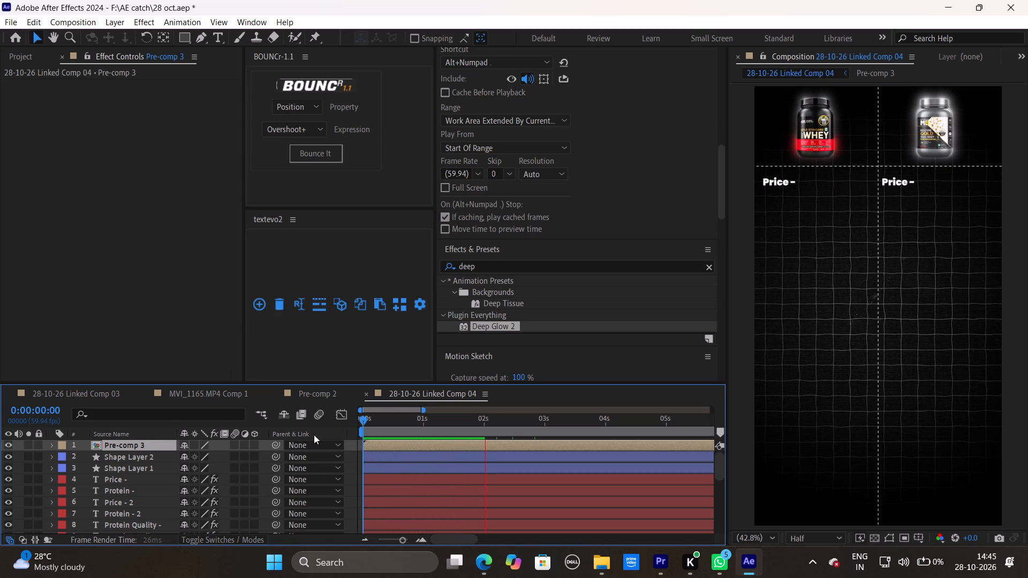
pyautogui.press('space')
pyautogui.moveTo(486, 415); pyautogui.dragTo(299, 421)
pyautogui.press('space')
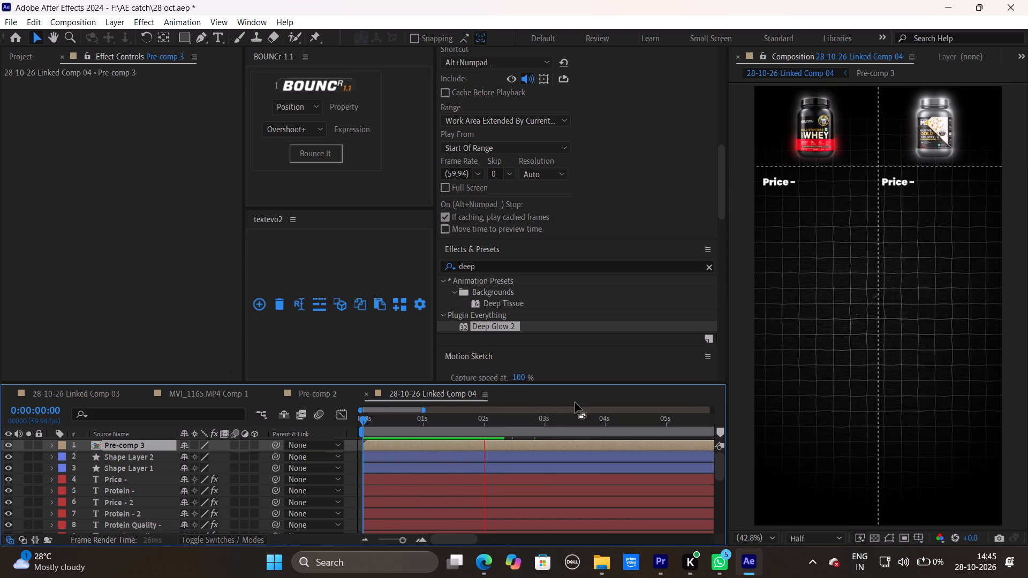
pyautogui.press('space')
pyautogui.moveTo(518, 422); pyautogui.dragTo(481, 427)
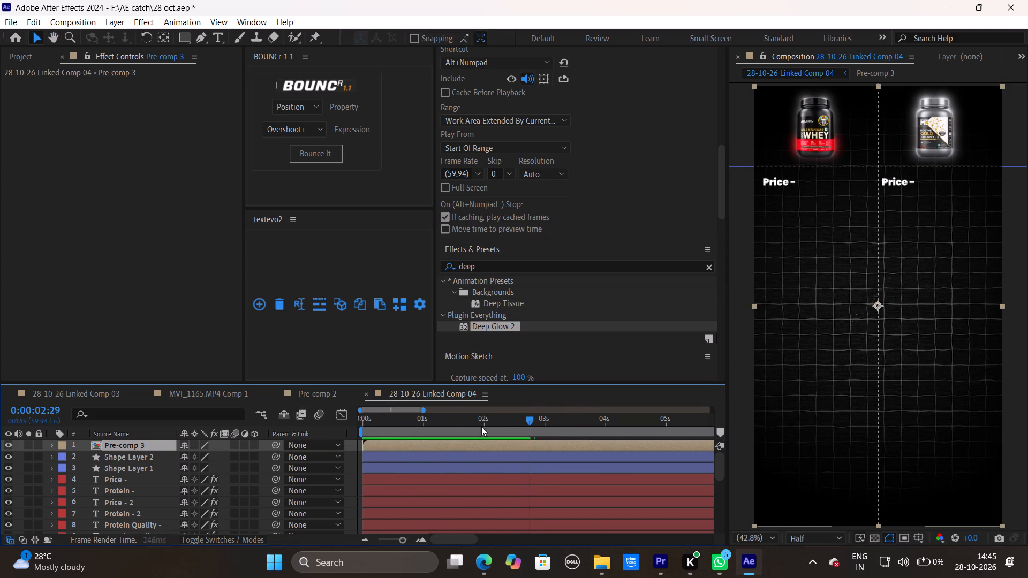
pyautogui.moveTo(481, 427); pyautogui.dragTo(380, 429)
pyautogui.press('space')
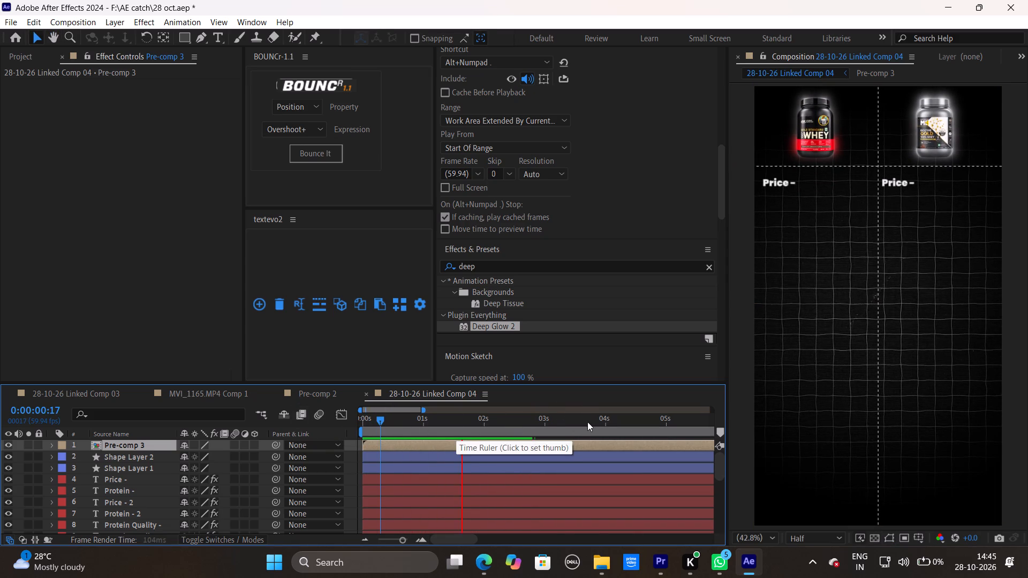
pyautogui.press('space')
pyautogui.moveTo(515, 421); pyautogui.dragTo(498, 426)
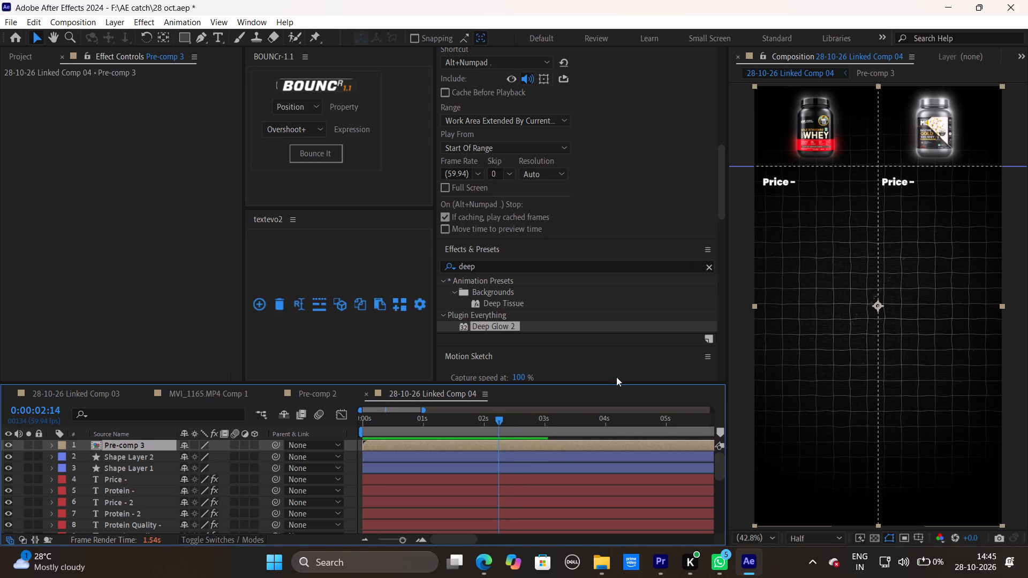
# Examine the text layers in the timeline to identify which caption each one belongs to.
pyautogui.click(352, 475)
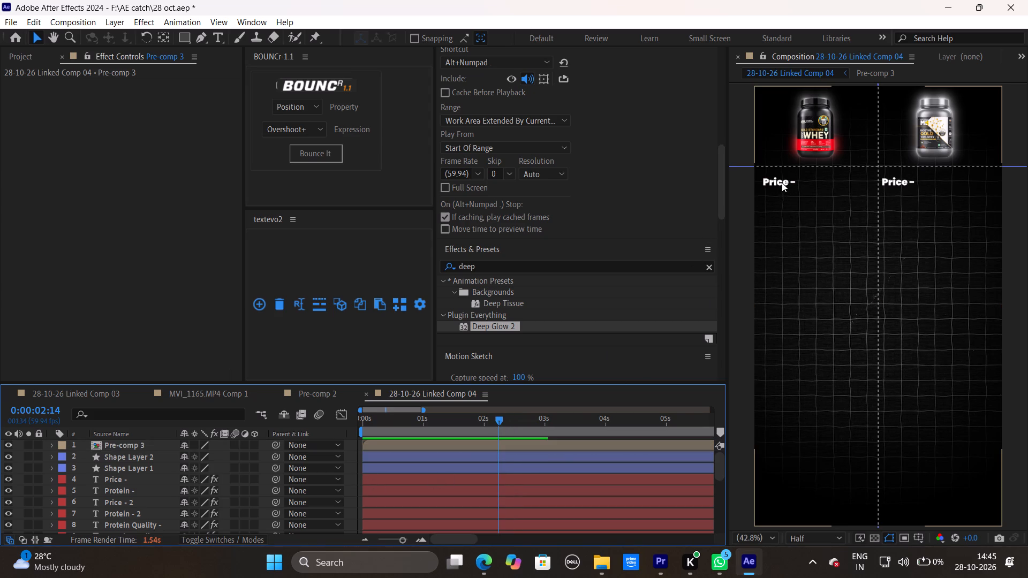
pyautogui.keyDown('ctrl'); pyautogui.click(782, 182); pyautogui.keyUp('ctrl')
pyautogui.click(376, 478)
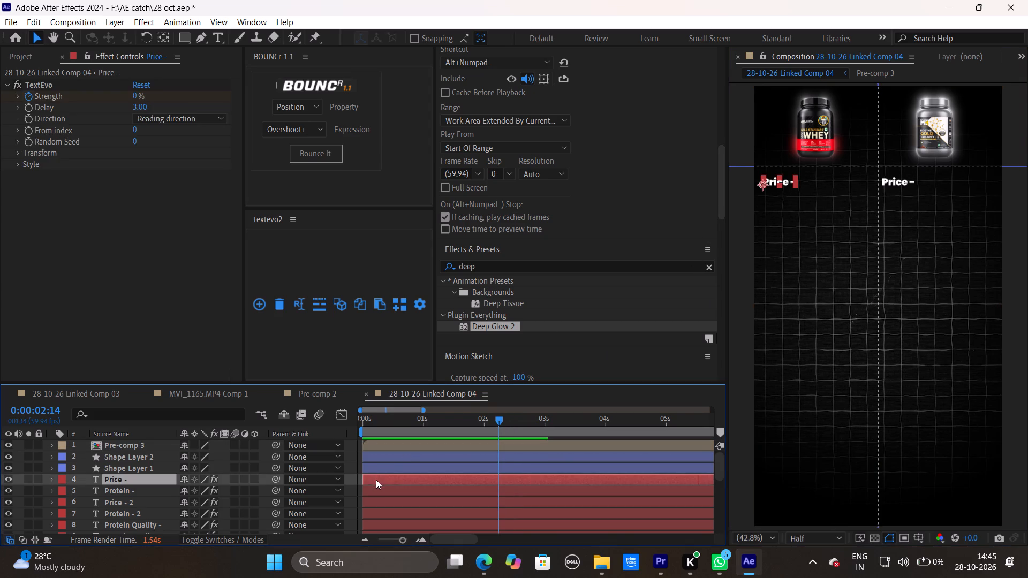
pyautogui.keyDown('ctrl'); pyautogui.keyDown('shift'); pyautogui.click(898, 182); pyautogui.keyUp('shift'); pyautogui.keyUp('ctrl')
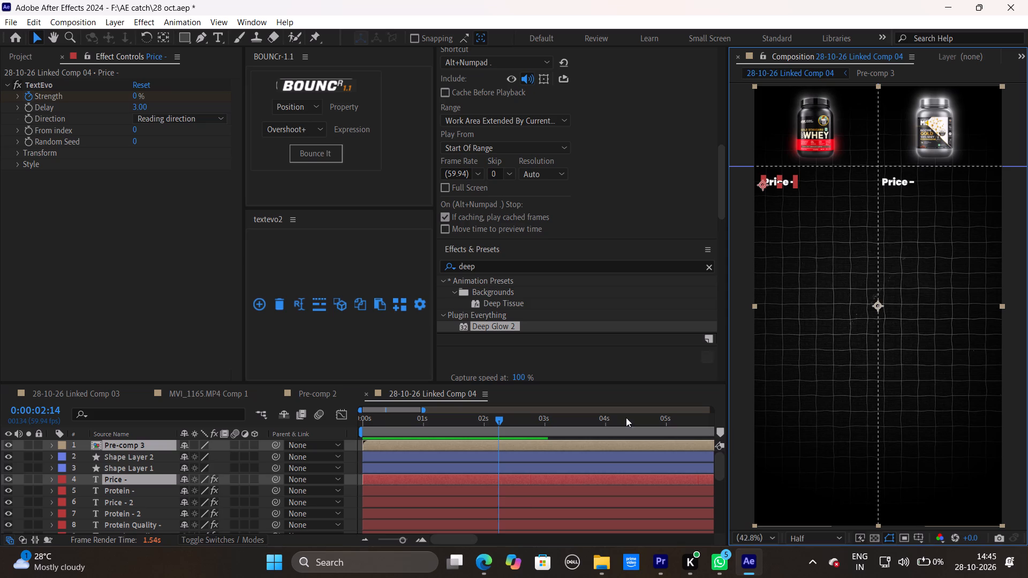
pyautogui.keyDown('ctrl'); pyautogui.keyDown('shift'); pyautogui.click(463, 492); pyautogui.keyUp('shift'); pyautogui.keyUp('ctrl')
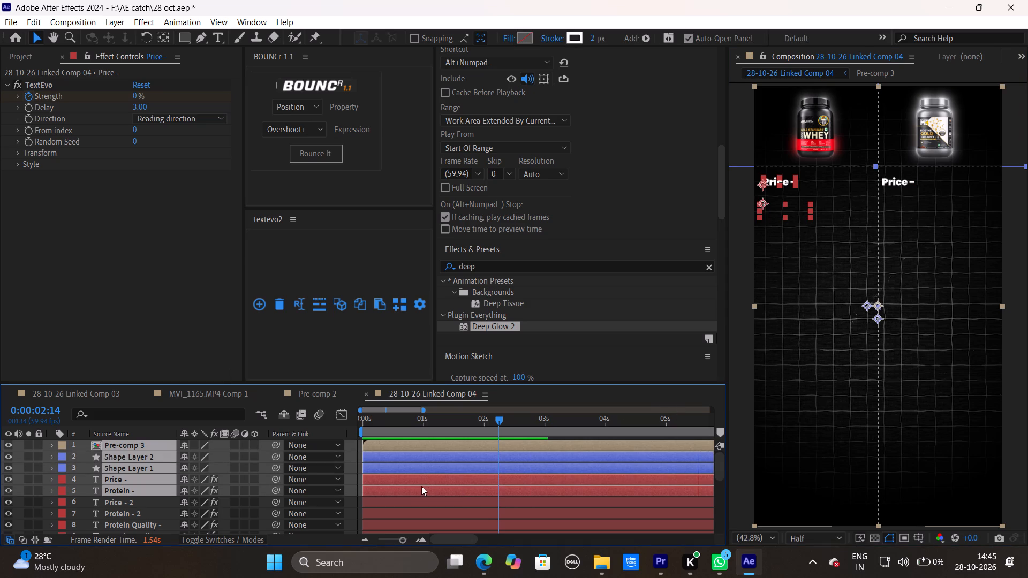
pyautogui.keyDown('ctrl'); pyautogui.keyDown('shift'); pyautogui.click(411, 489); pyautogui.keyUp('shift'); pyautogui.keyUp('ctrl')
pyautogui.click(348, 486)
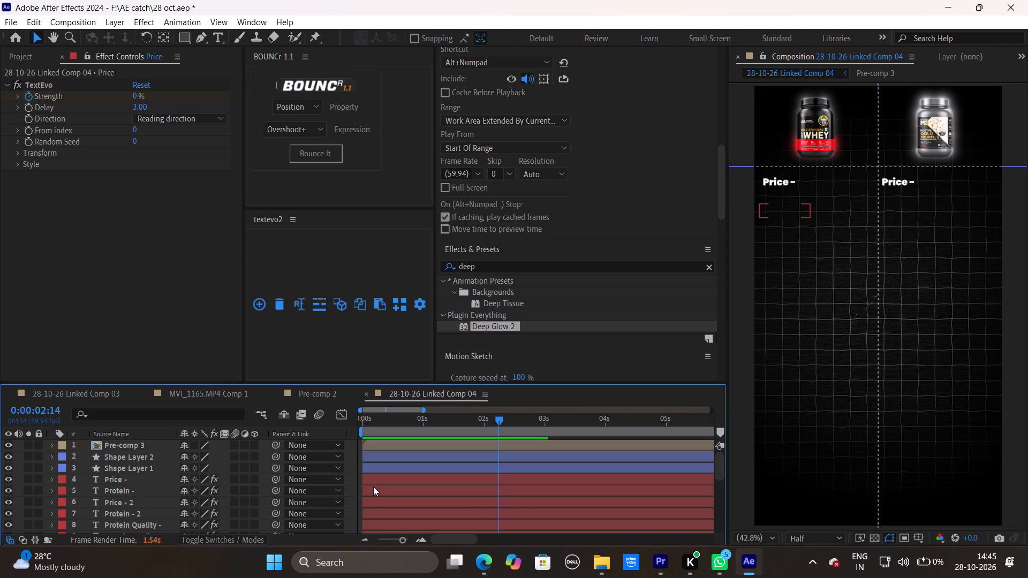
pyautogui.click(377, 489)
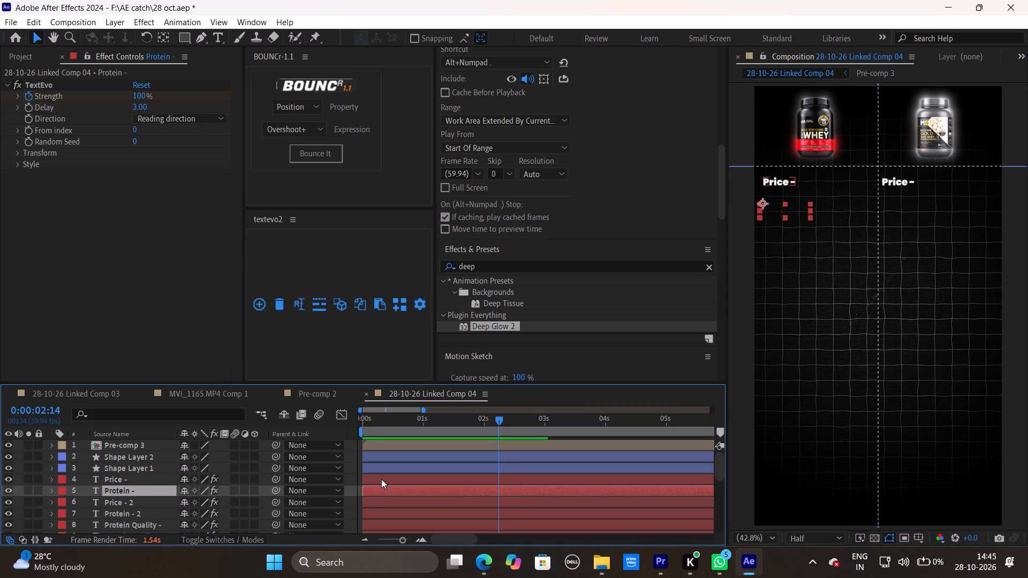
pyautogui.click(381, 479)
pyautogui.scroll(-2, 384, 478)
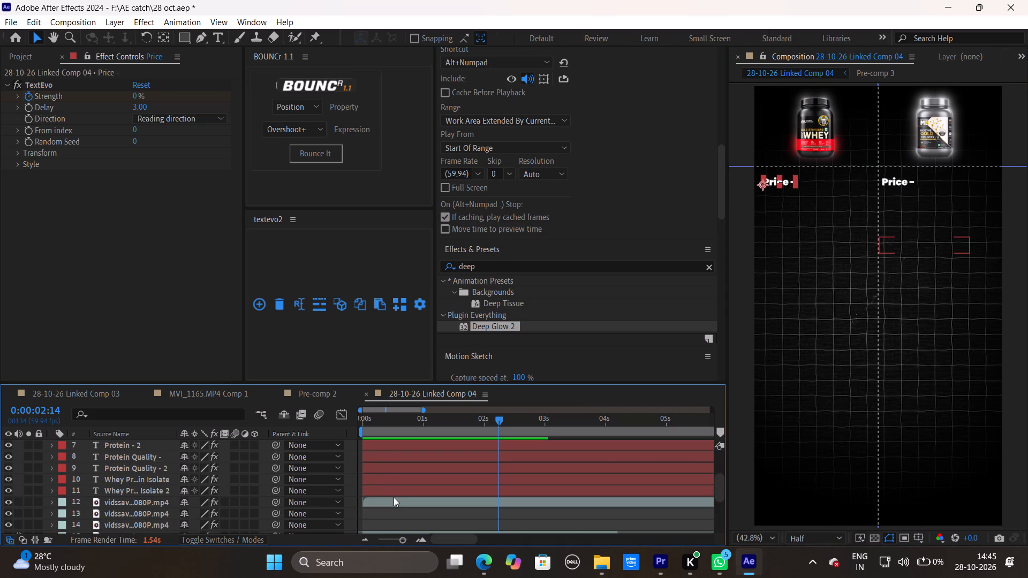
pyautogui.click(392, 493)
pyautogui.click(894, 181)
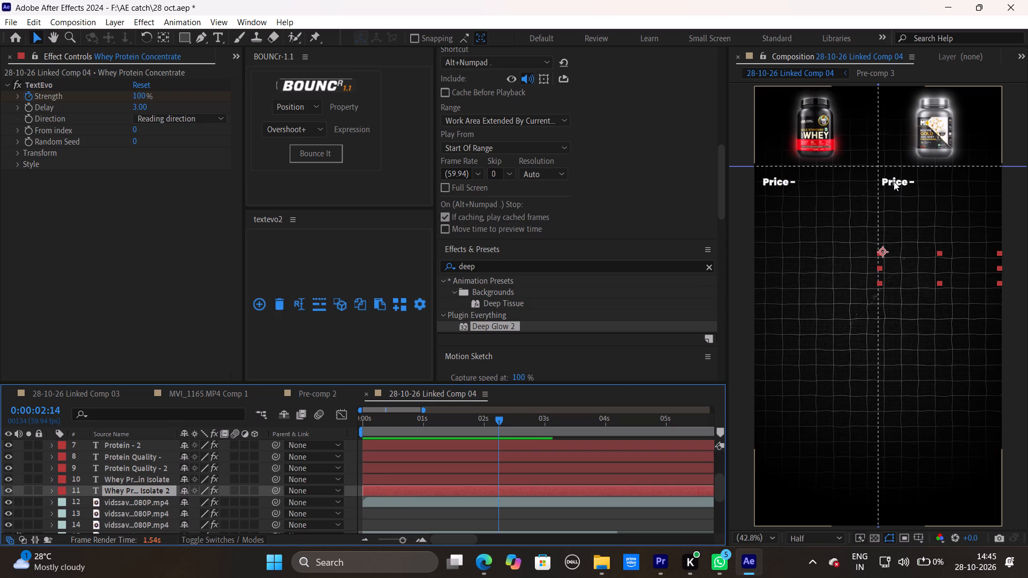
pyautogui.click(380, 488)
pyautogui.click(379, 476)
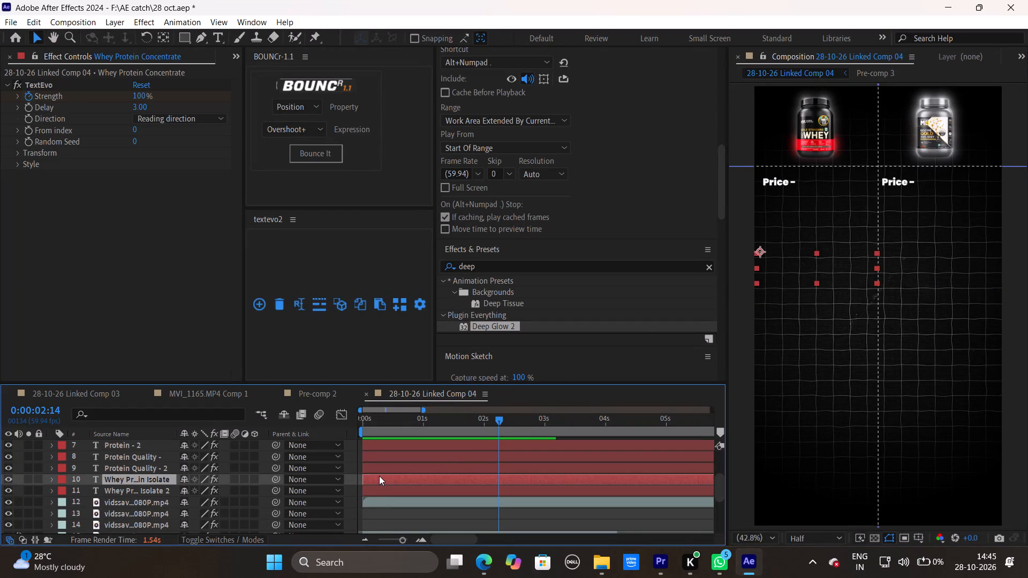
pyautogui.click(380, 467)
pyautogui.click(380, 462)
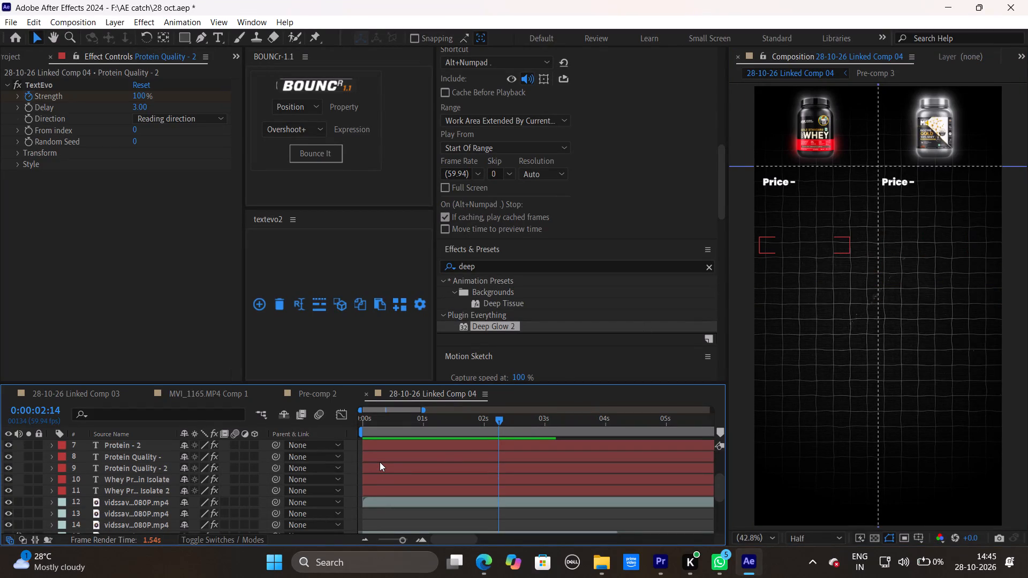
pyautogui.click(380, 461)
pyautogui.scroll(1, 387, 456)
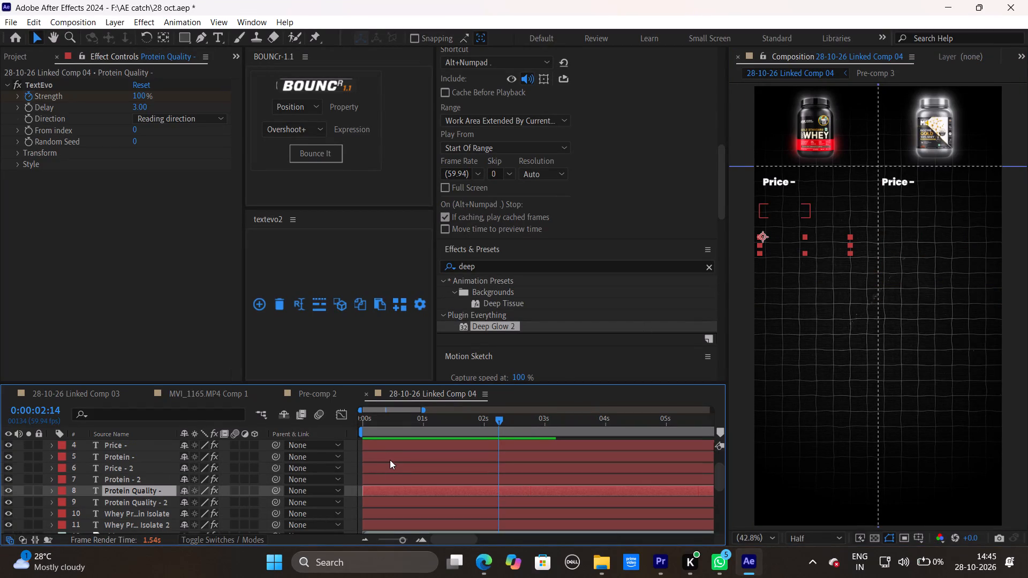
pyautogui.click(387, 484)
# Move the Price - 2 layer directly beneath the Price - layer in the stacking order.
pyautogui.click(389, 469)
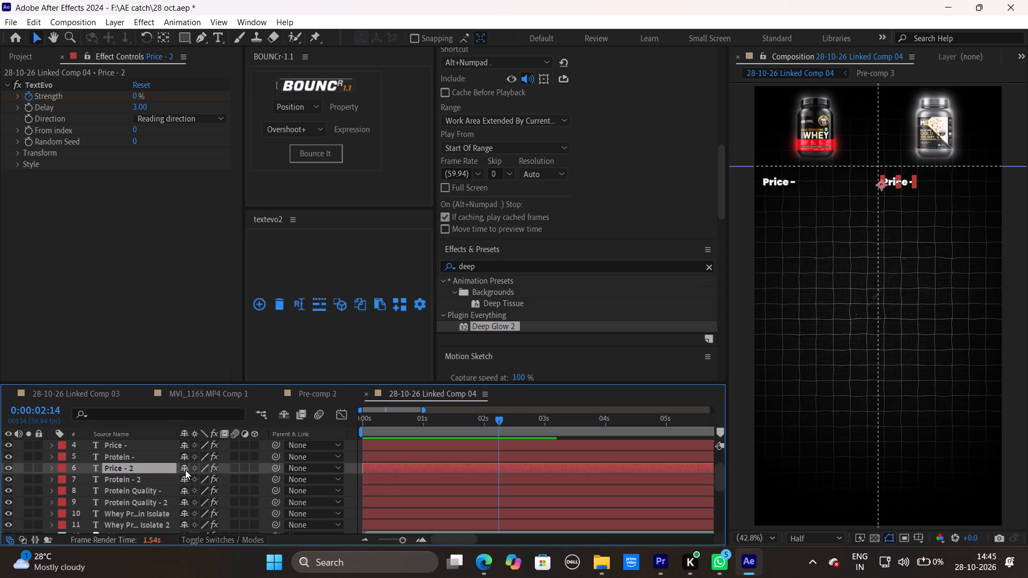
pyautogui.moveTo(157, 470); pyautogui.dragTo(160, 452)
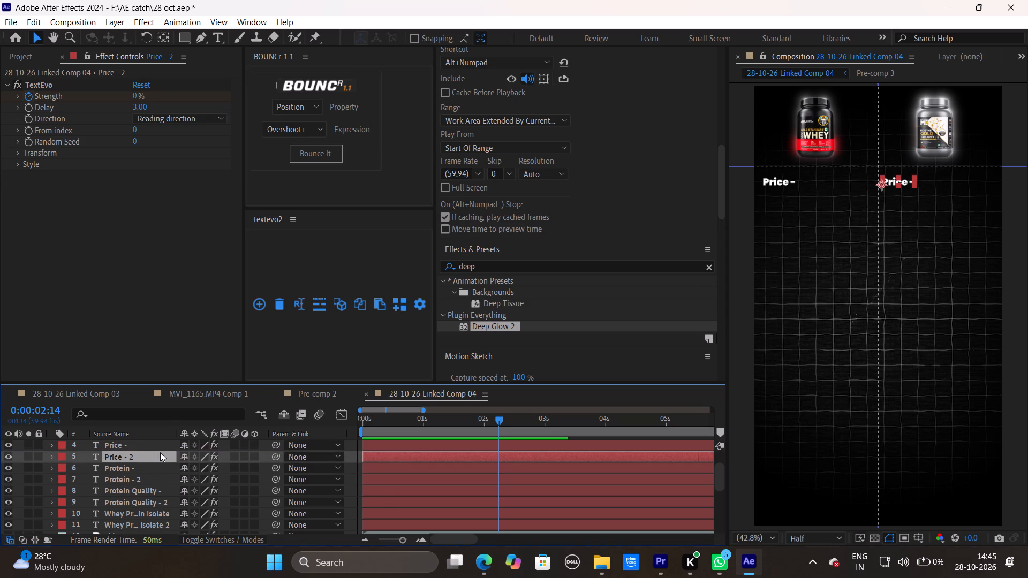
# Delay the TextEvo Strength keyframes of the Price - and Price - 2 layers so both animations start at about 1.8 seconds.
pyautogui.moveTo(474, 418); pyautogui.dragTo(336, 435)
pyautogui.press('space')
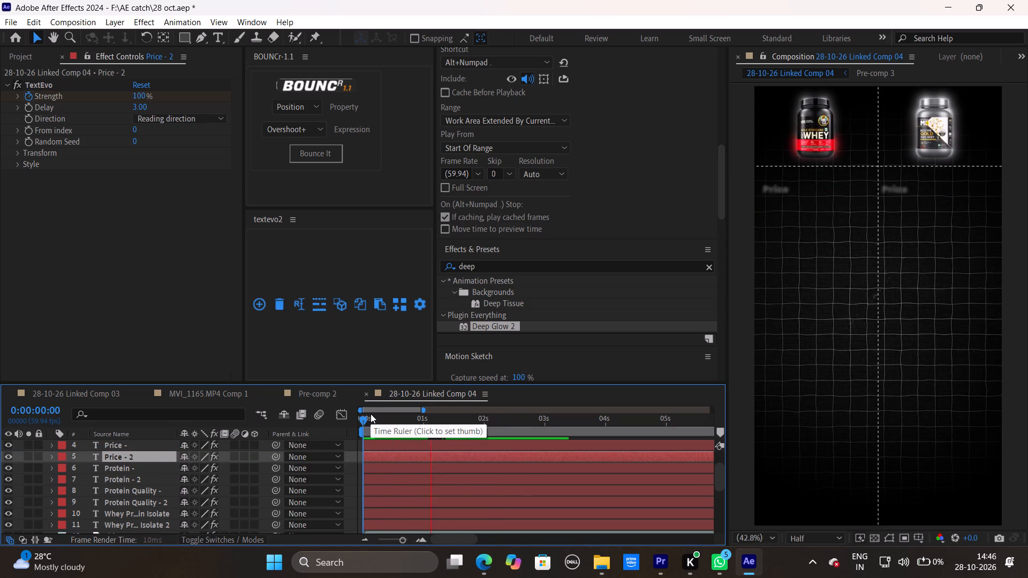
pyautogui.press('space')
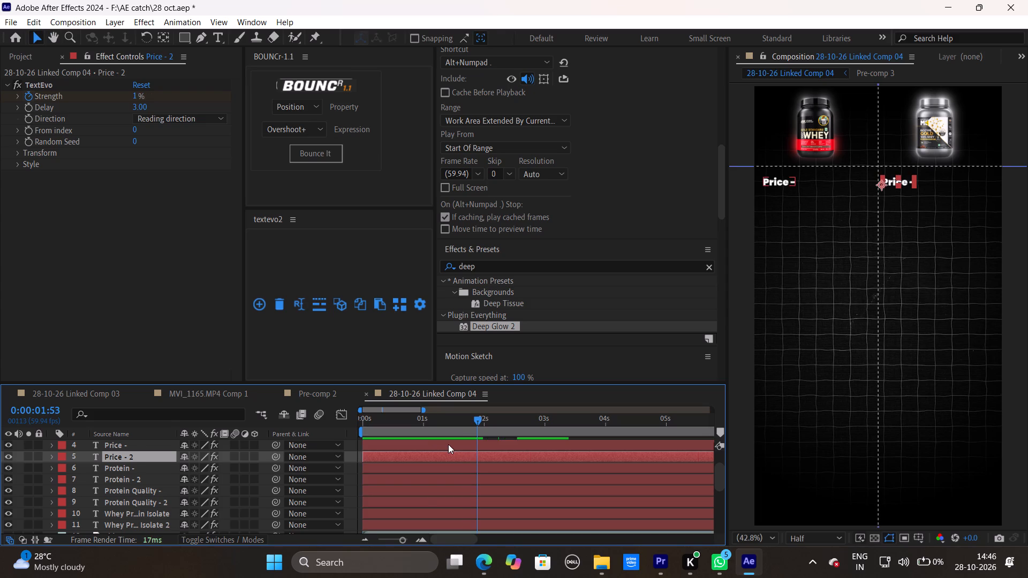
pyautogui.click(448, 444)
pyautogui.keyDown('ctrl'); pyautogui.click(448, 452); pyautogui.keyUp('ctrl')
pyautogui.press('u')
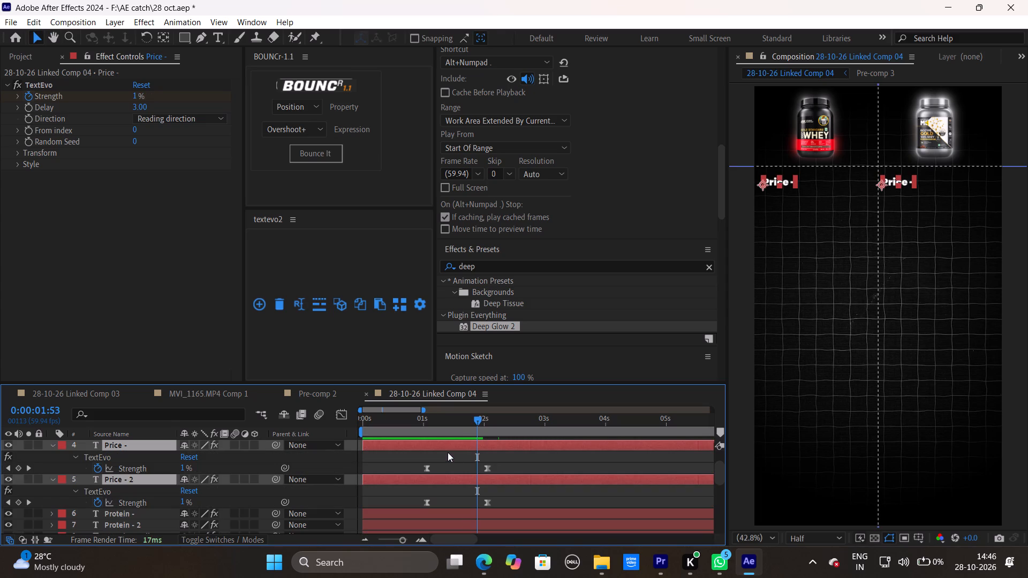
pyautogui.moveTo(503, 461); pyautogui.dragTo(407, 501)
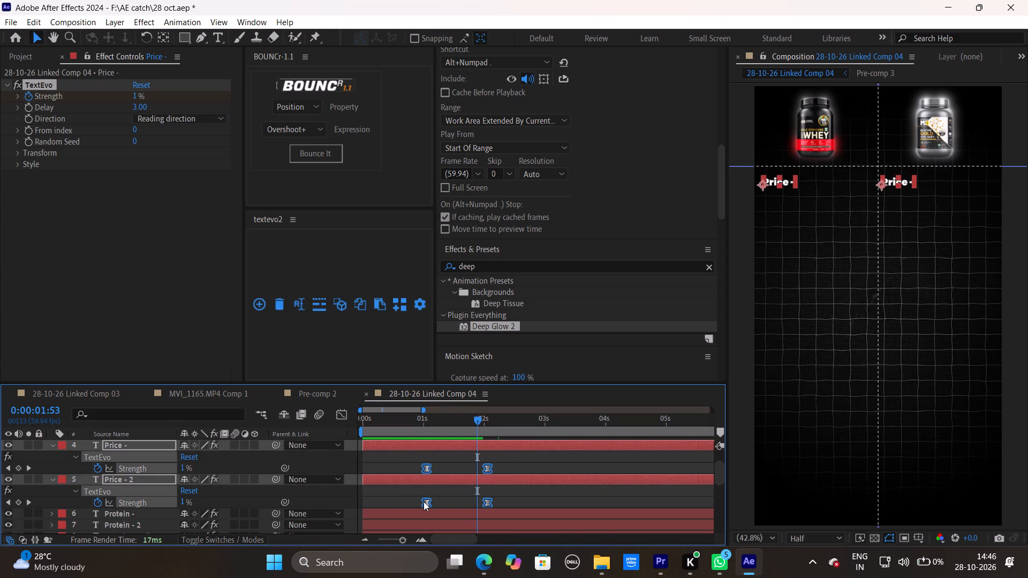
pyautogui.moveTo(425, 501); pyautogui.dragTo(467, 504)
# Play back the opening of the comp to review the delayed Price text animations.
pyautogui.moveTo(471, 423); pyautogui.dragTo(307, 439)
pyautogui.press('space')
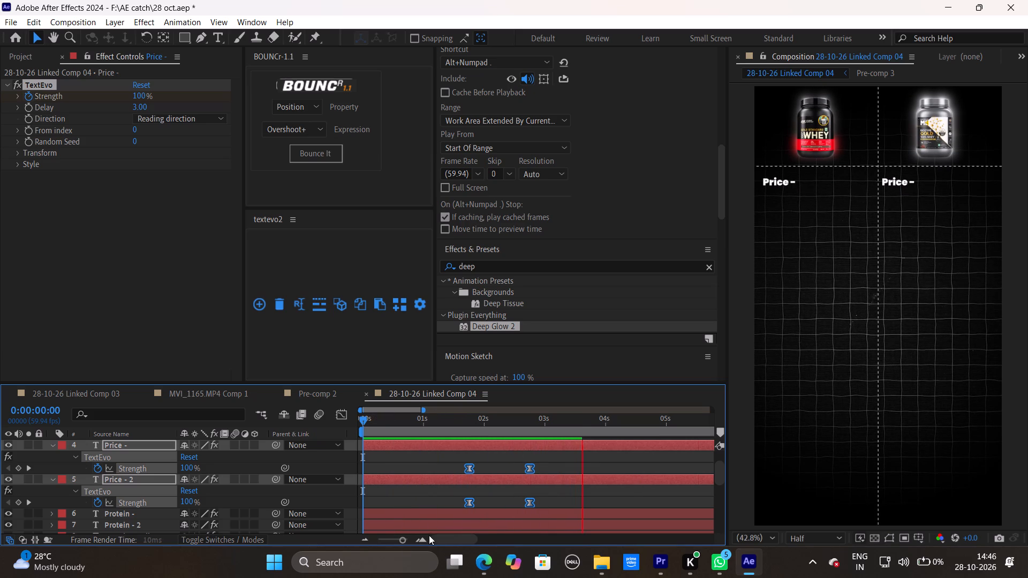
pyautogui.press('space')
pyautogui.moveTo(398, 541); pyautogui.dragTo(367, 543)
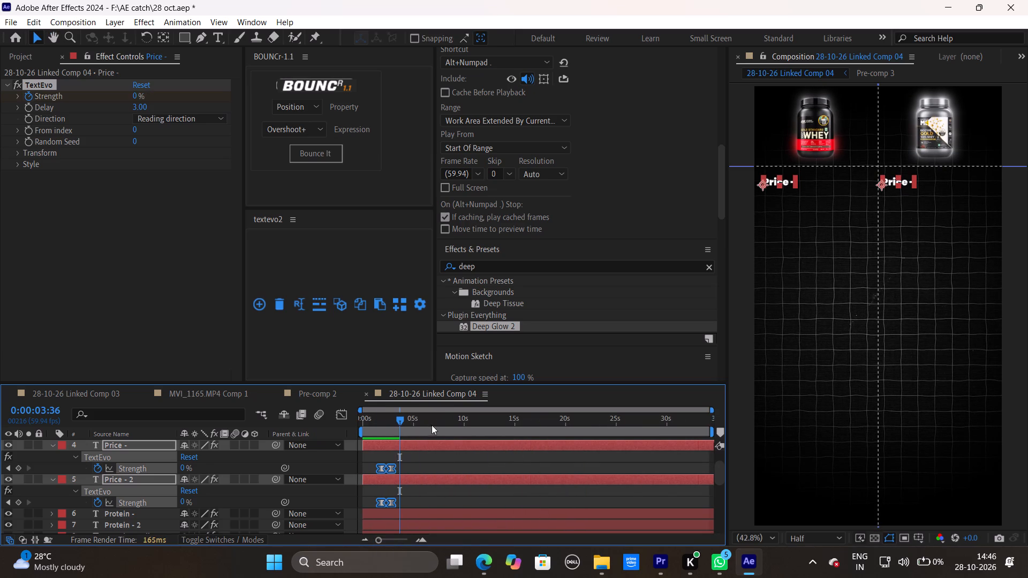
pyautogui.moveTo(396, 418); pyautogui.dragTo(318, 433)
pyautogui.press('space')
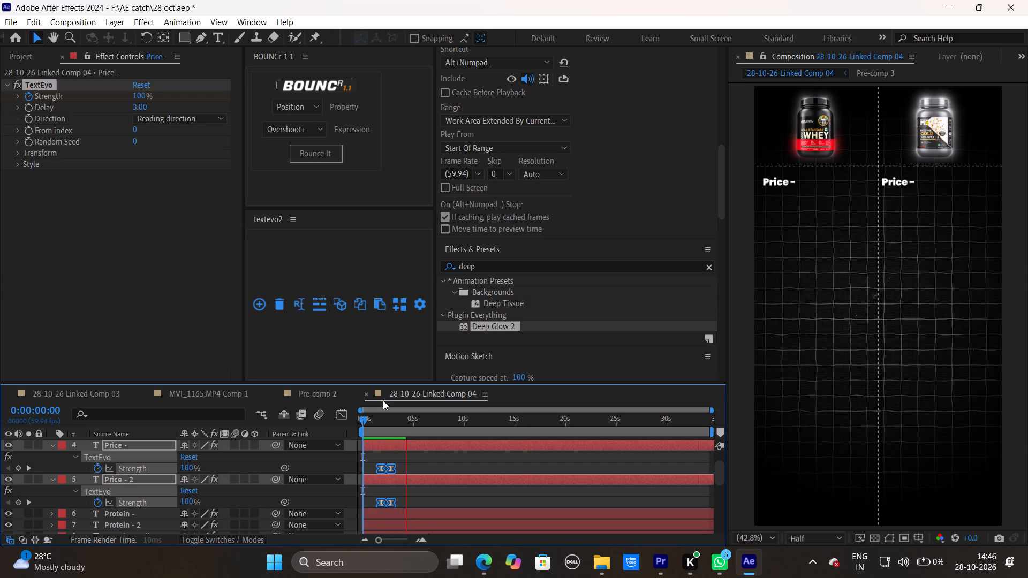
pyautogui.press('space')
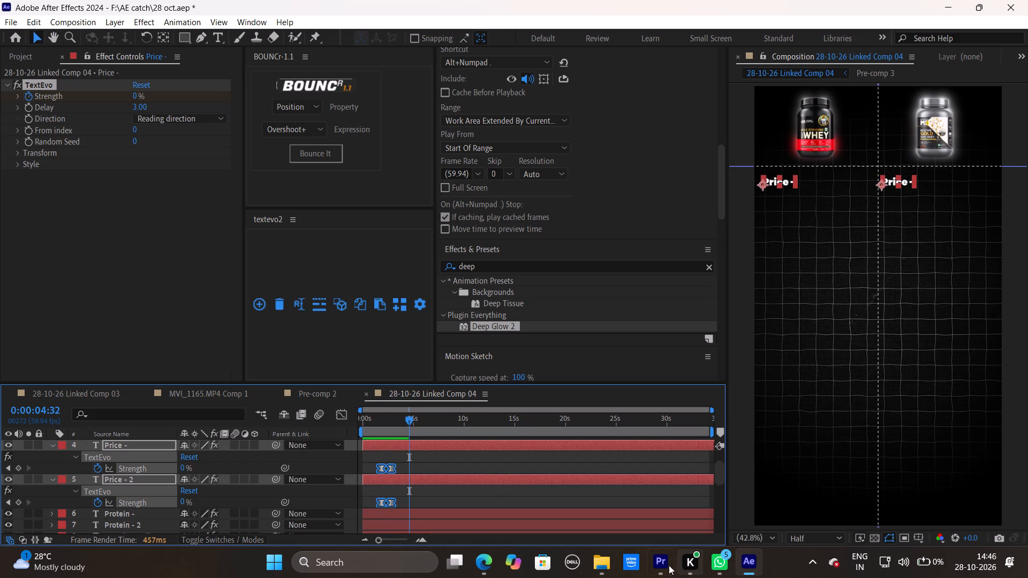
# Switch to Premiere Pro and save the 28-10-26 project.
pyautogui.click(663, 564)
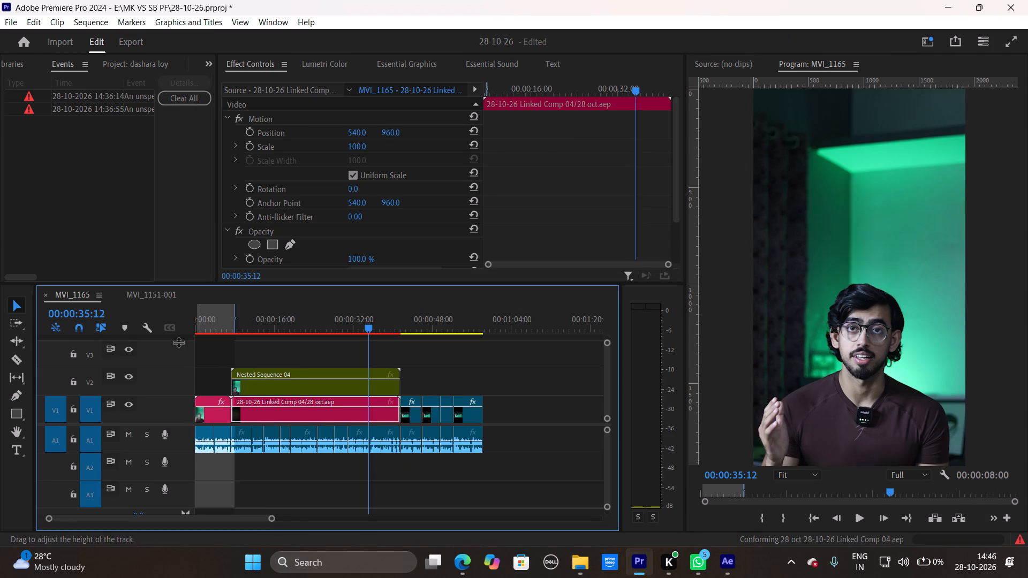
pyautogui.hotkey('ctrl', 's')
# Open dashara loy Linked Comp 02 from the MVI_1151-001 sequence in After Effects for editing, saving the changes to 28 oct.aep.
pyautogui.click(158, 300)
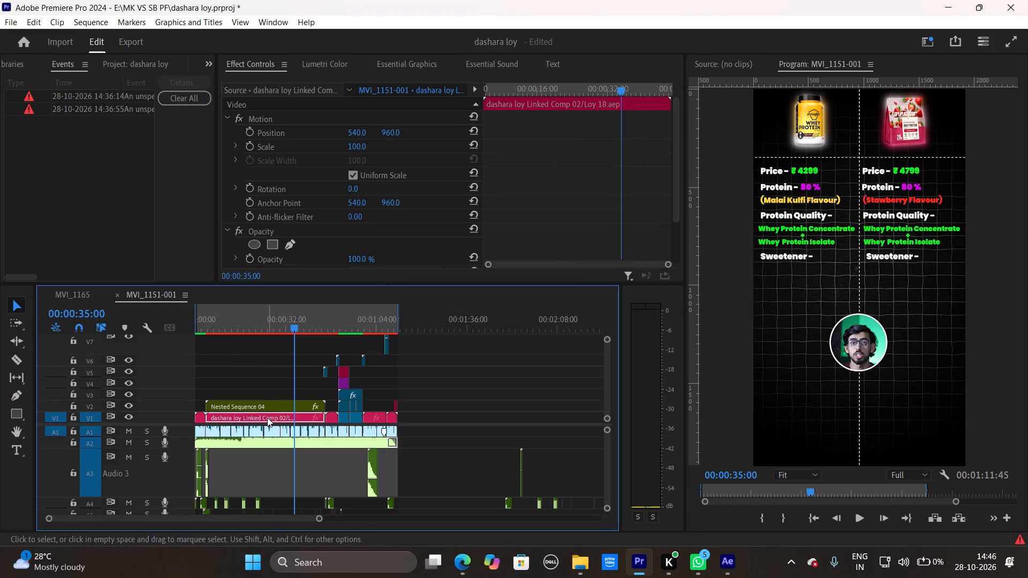
pyautogui.rightClick(267, 419)
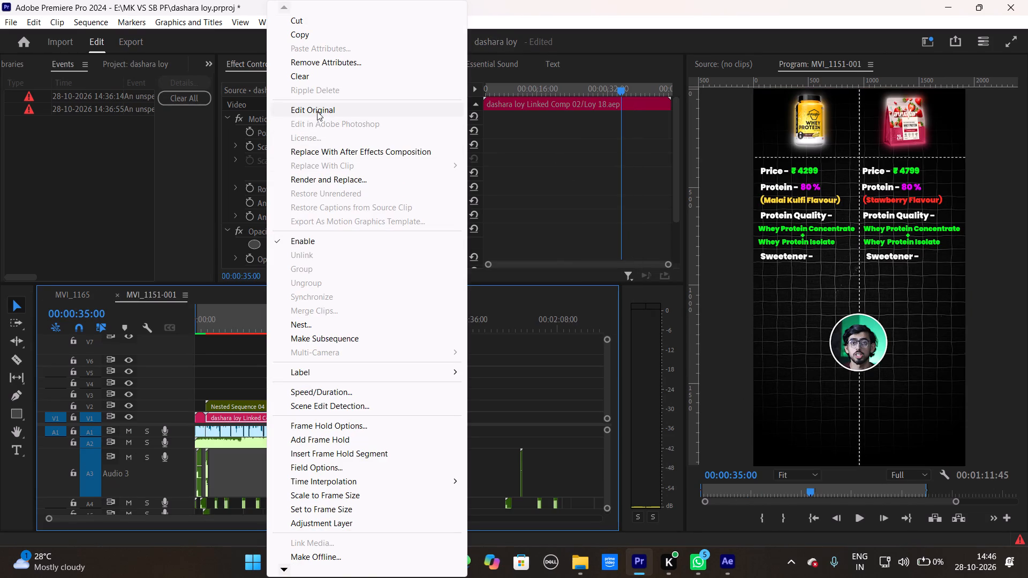
pyautogui.click(317, 111)
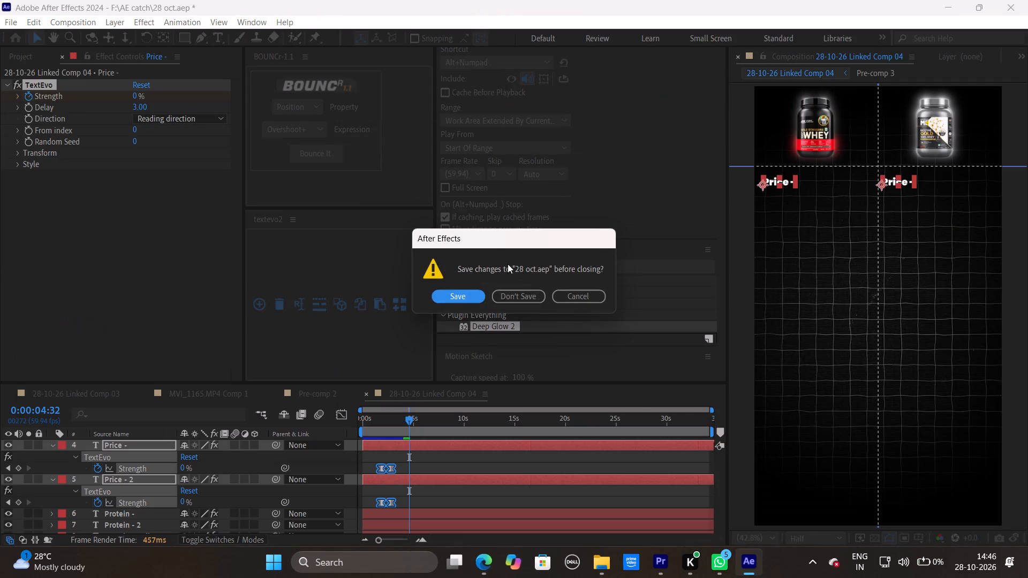
pyautogui.click(453, 299)
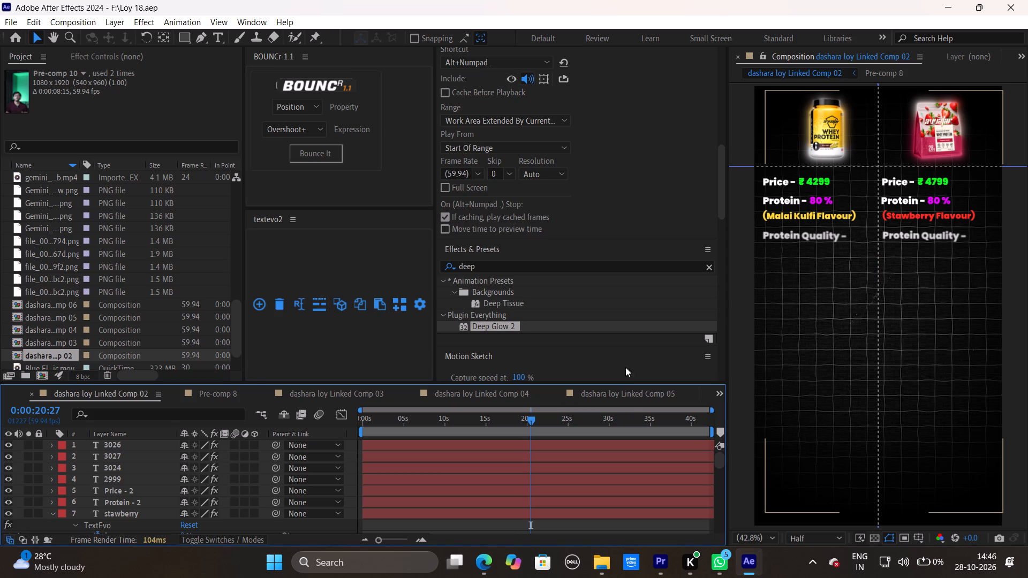
# Copy the two 80 % protein value layers and the ₹ 4299 and ₹ 4799 price layers.
pyautogui.keyDown('ctrl'); pyautogui.click(503, 445); pyautogui.keyUp('ctrl')
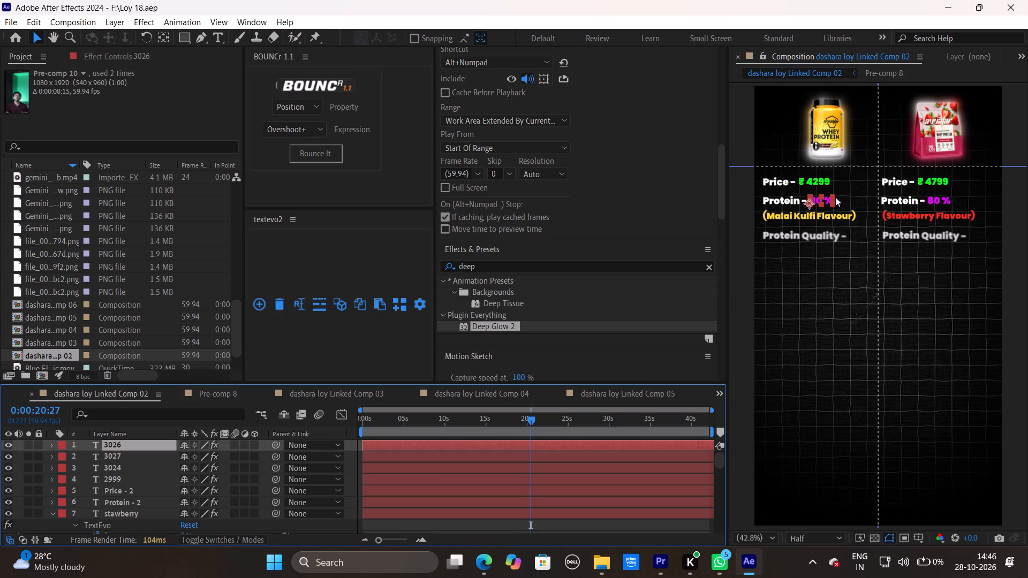
pyautogui.keyDown('ctrl'); pyautogui.keyDown('shift'); pyautogui.click(934, 200); pyautogui.keyUp('shift'); pyautogui.keyUp('ctrl')
pyautogui.keyDown('ctrl'); pyautogui.keyDown('shift'); pyautogui.click(813, 181); pyautogui.keyUp('shift'); pyautogui.keyUp('ctrl')
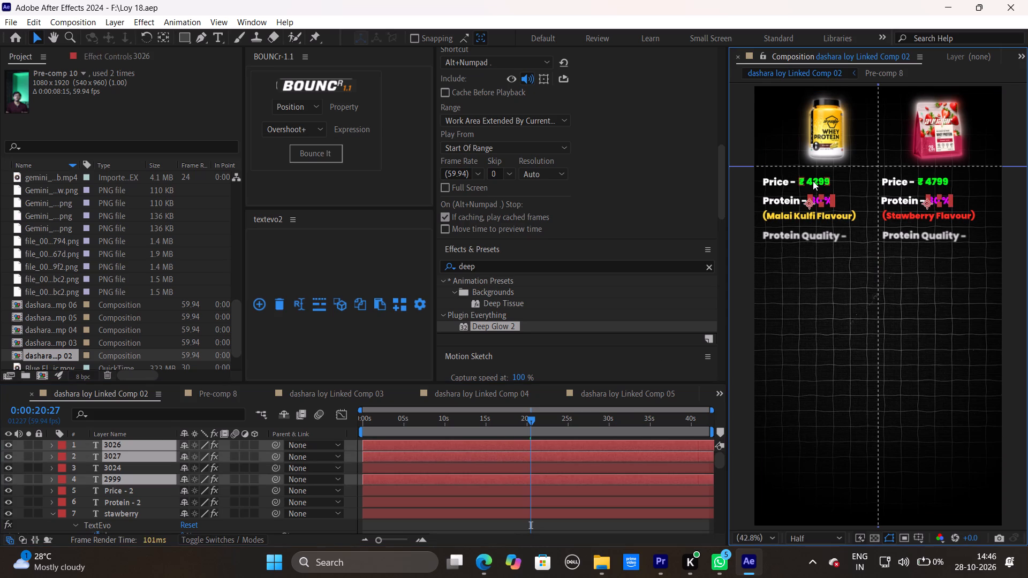
pyautogui.keyDown('ctrl'); pyautogui.keyDown('shift'); pyautogui.click(927, 181); pyautogui.keyUp('shift'); pyautogui.keyUp('ctrl')
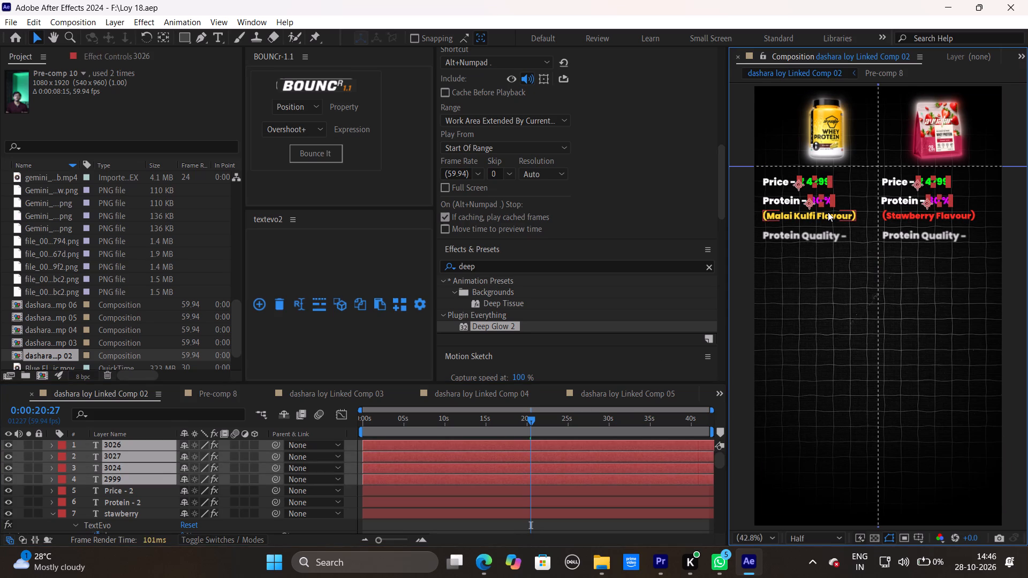
pyautogui.hotkey('ctrl', 'c')
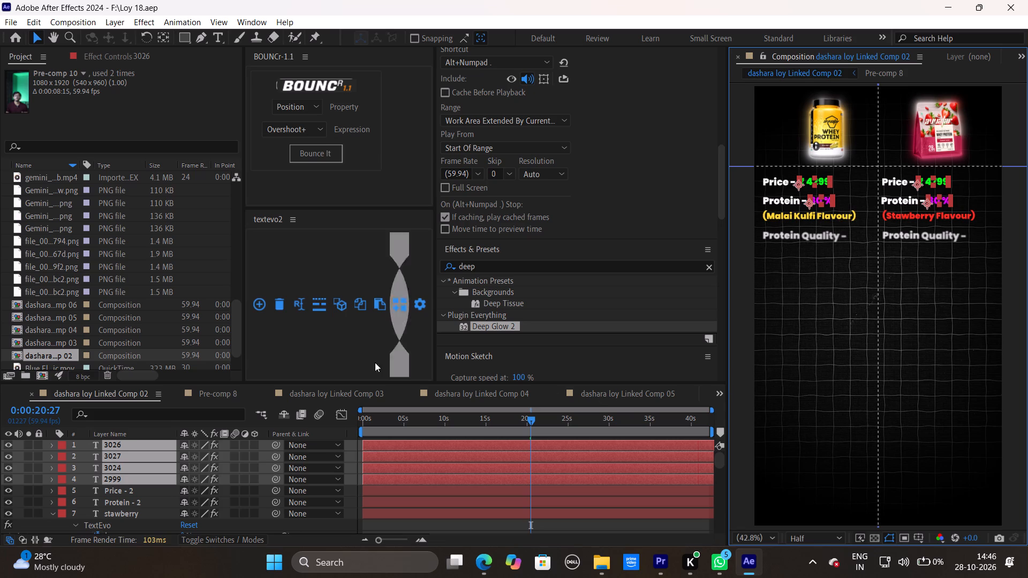
# Switch to Premiere Pro and reopen 28-10-26 Linked Comp 04 from the MVI_1165 sequence in After Effects for editing.
pyautogui.click(652, 561)
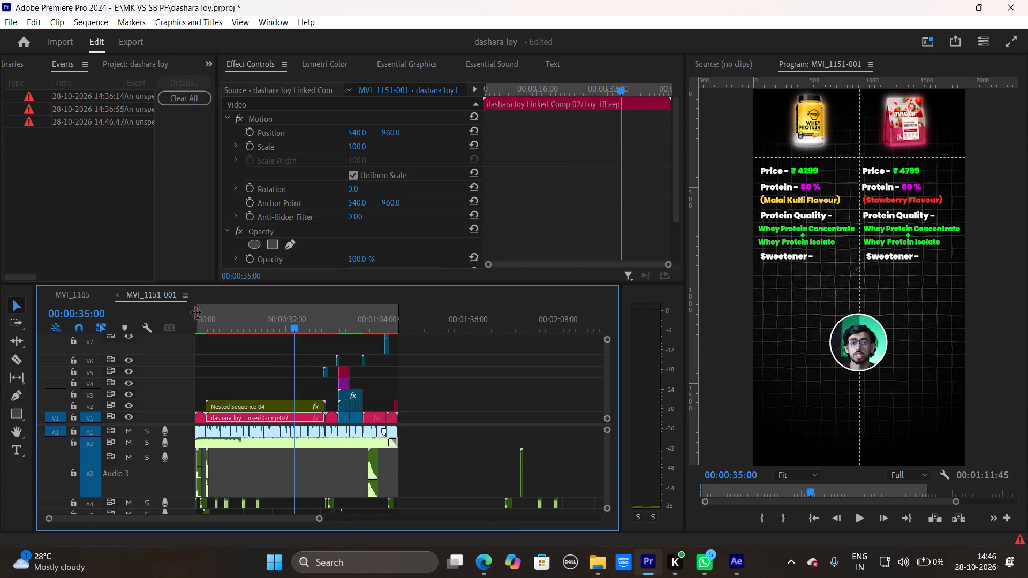
pyautogui.click(73, 298)
pyautogui.rightClick(294, 411)
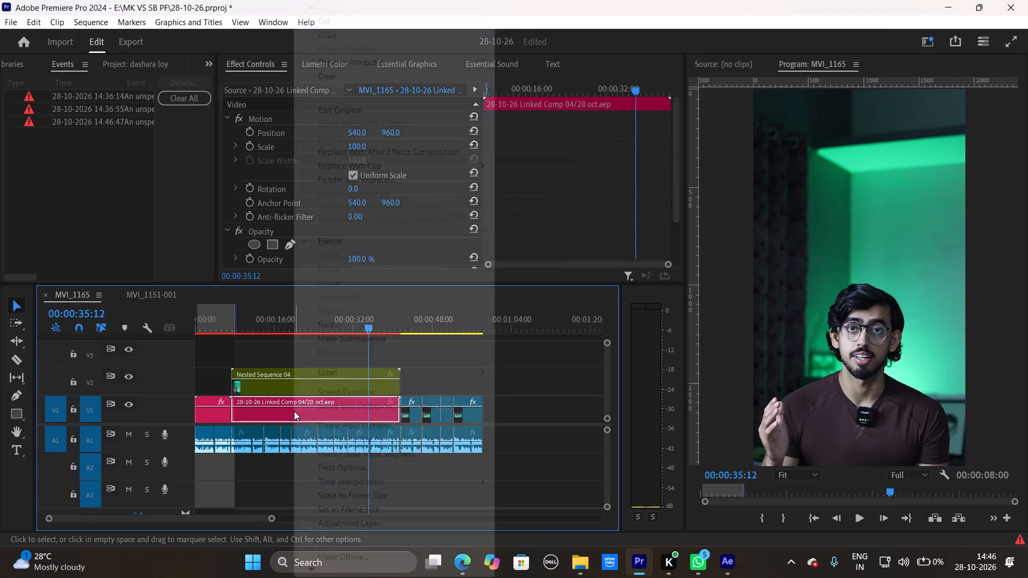
pyautogui.click(341, 108)
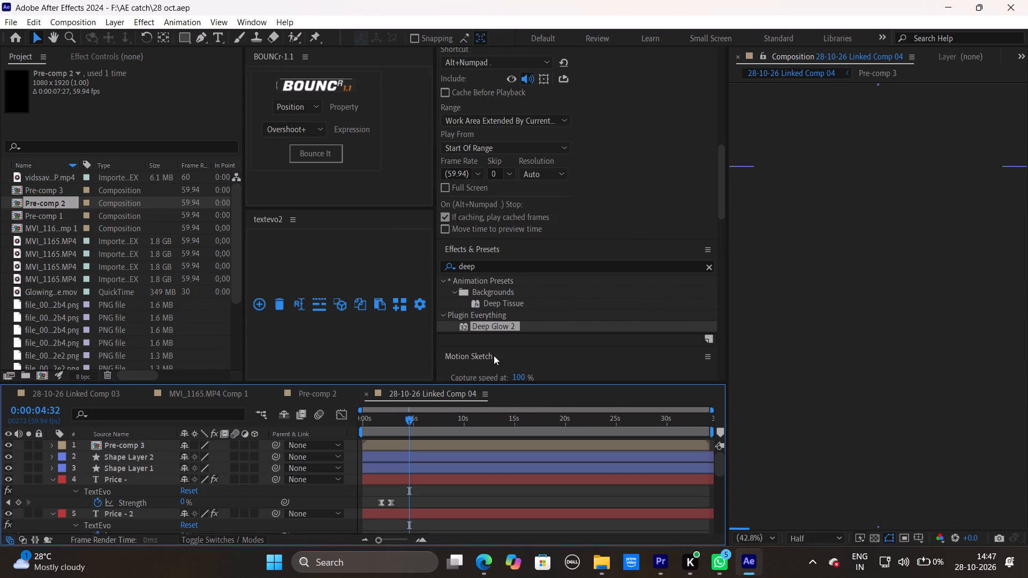
# Paste the four copied price and protein value layers into 28-10-26 Linked Comp 04 with the playhead at 0:00:00:00.
pyautogui.moveTo(411, 417); pyautogui.dragTo(382, 428)
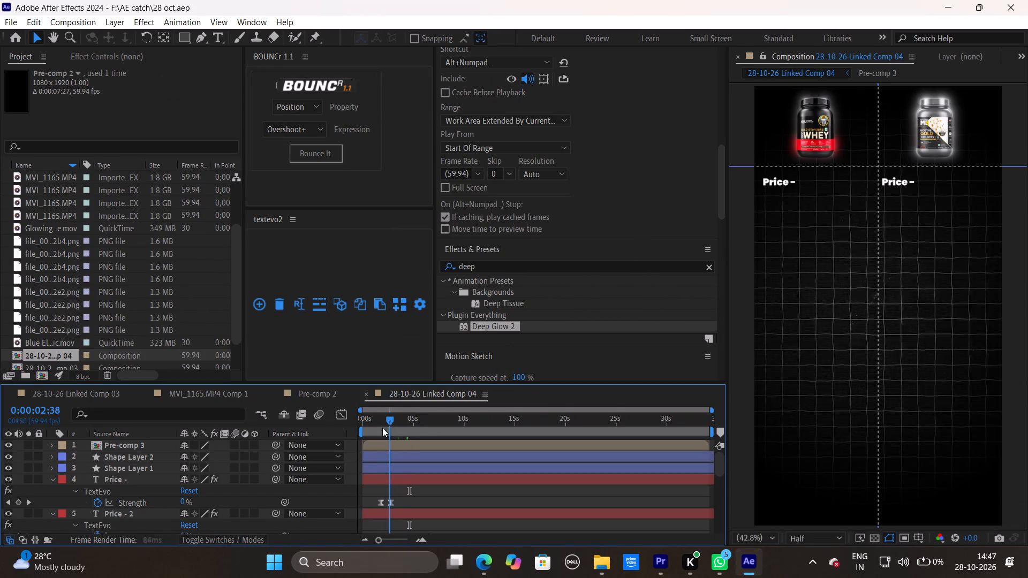
pyautogui.moveTo(382, 428); pyautogui.dragTo(330, 431)
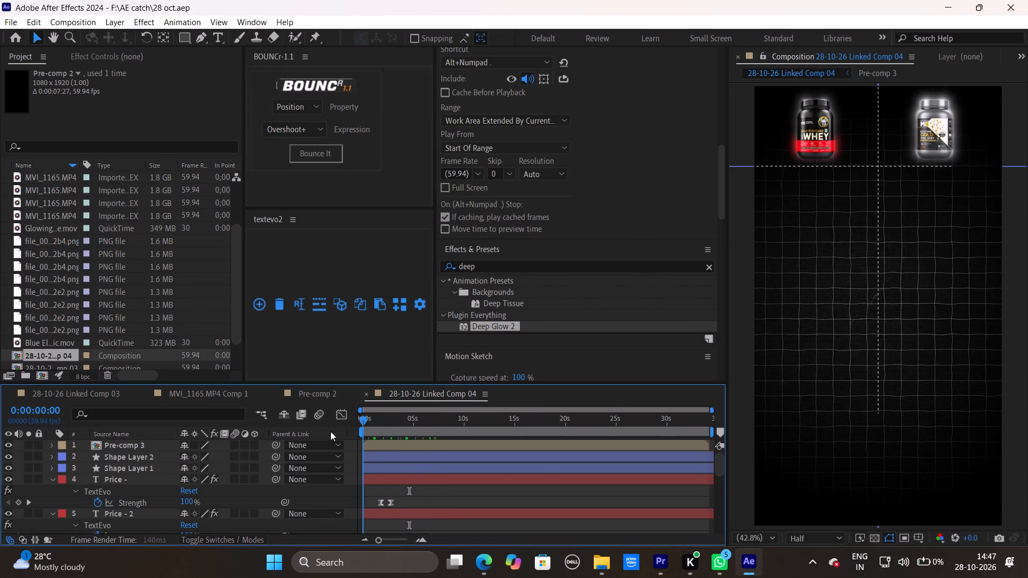
pyautogui.moveTo(330, 431); pyautogui.dragTo(334, 430)
pyautogui.click(508, 496)
pyautogui.hotkey('ctrl', 'v')
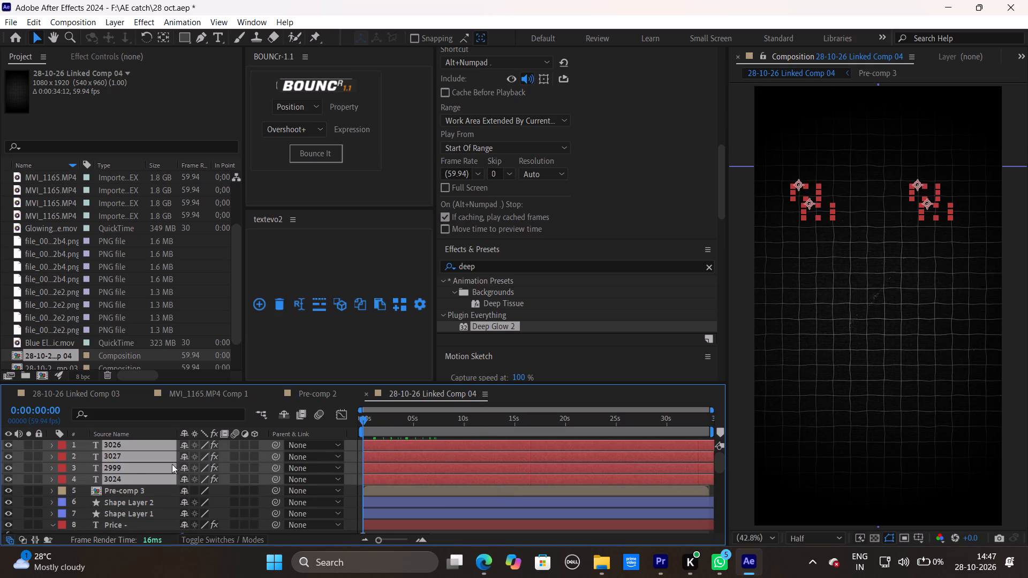
# Move the four pasted value layers beneath the Price - 2 layer and directly above the Protein - layer, and deselect them.
pyautogui.moveTo(130, 478); pyautogui.dragTo(125, 539)
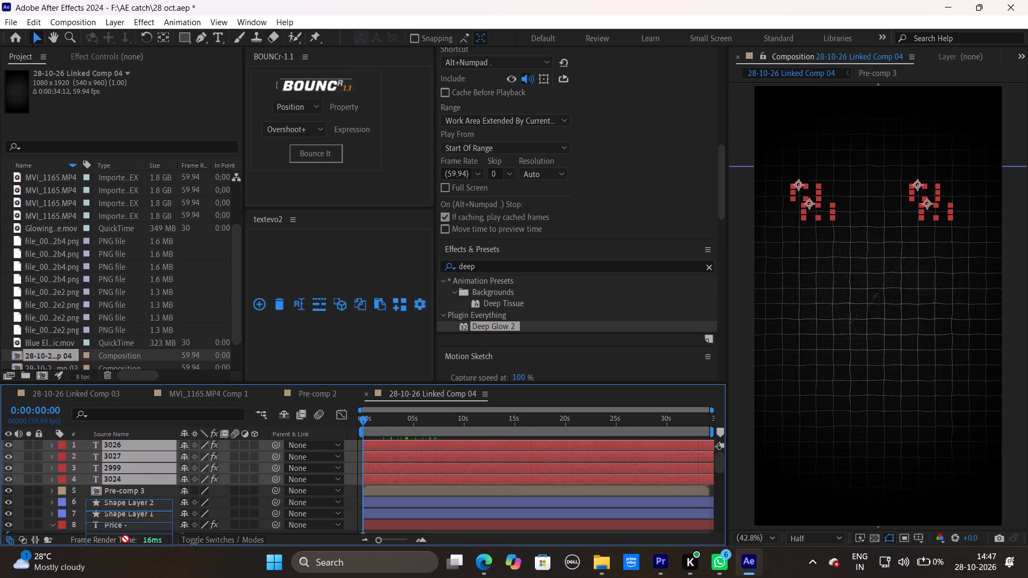
pyautogui.moveTo(125, 539); pyautogui.dragTo(150, 526)
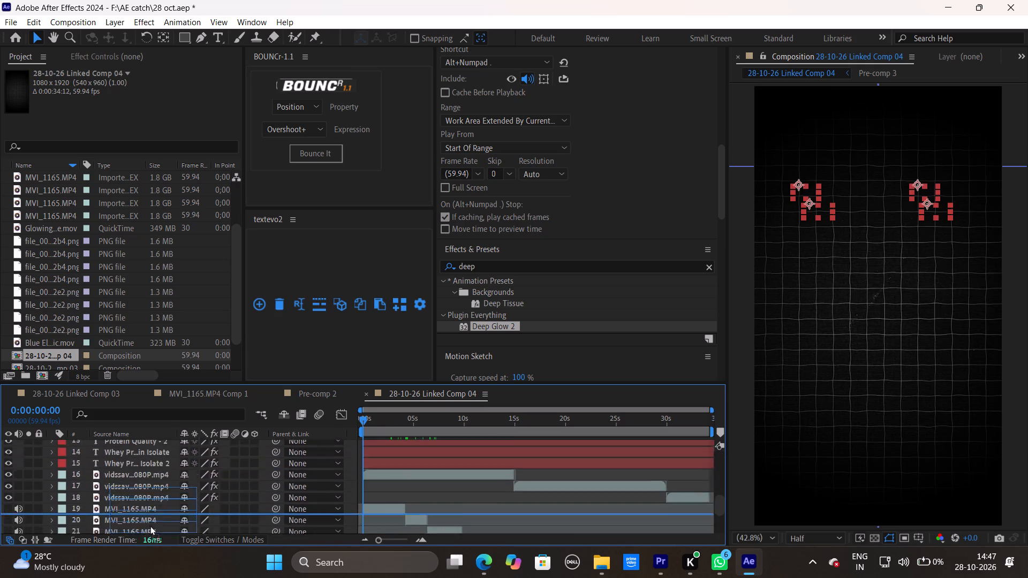
pyautogui.moveTo(150, 526); pyautogui.dragTo(179, 473)
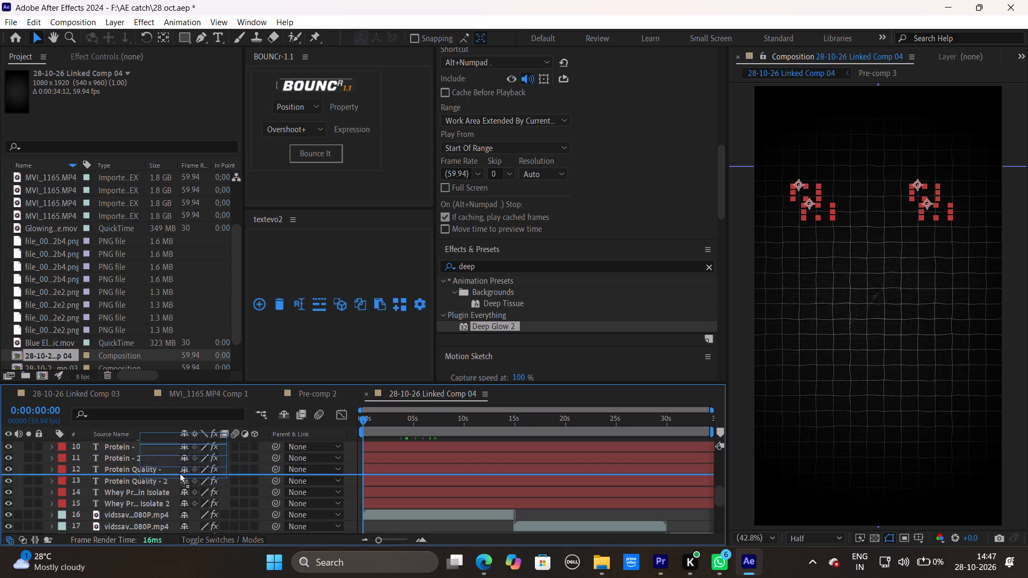
pyautogui.moveTo(179, 473); pyautogui.dragTo(163, 536)
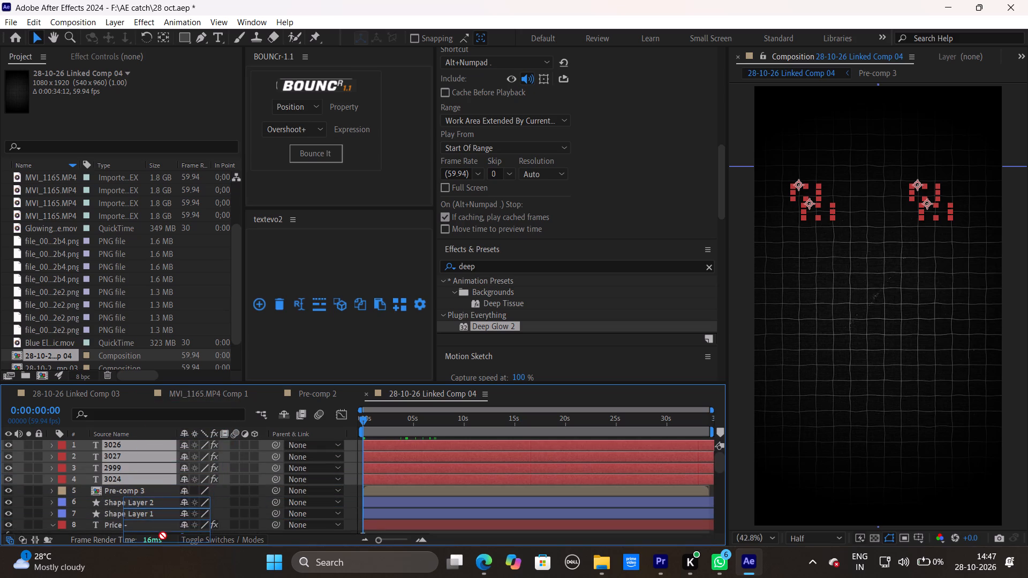
pyautogui.moveTo(163, 536); pyautogui.dragTo(172, 526)
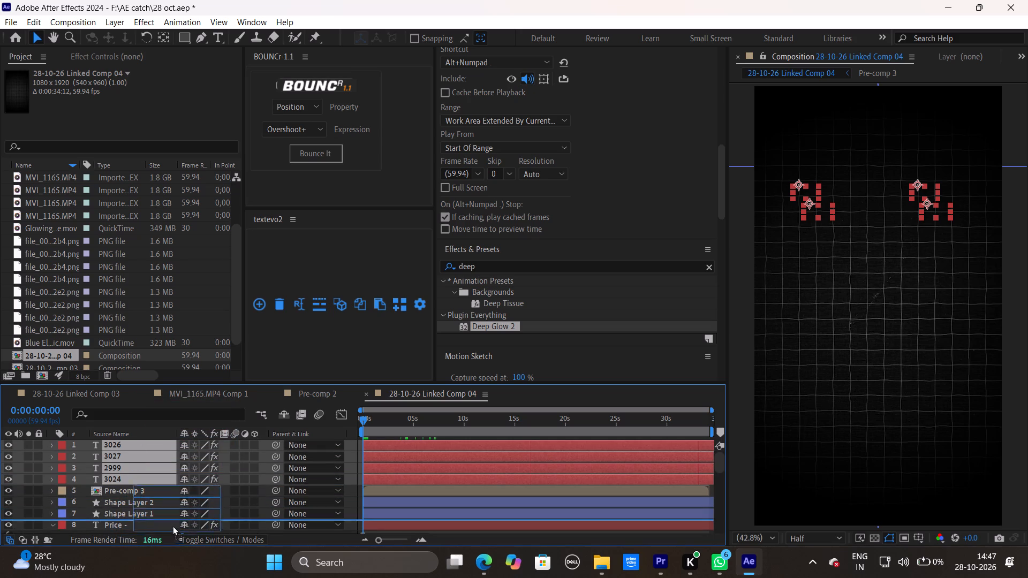
pyautogui.moveTo(172, 526); pyautogui.dragTo(172, 489)
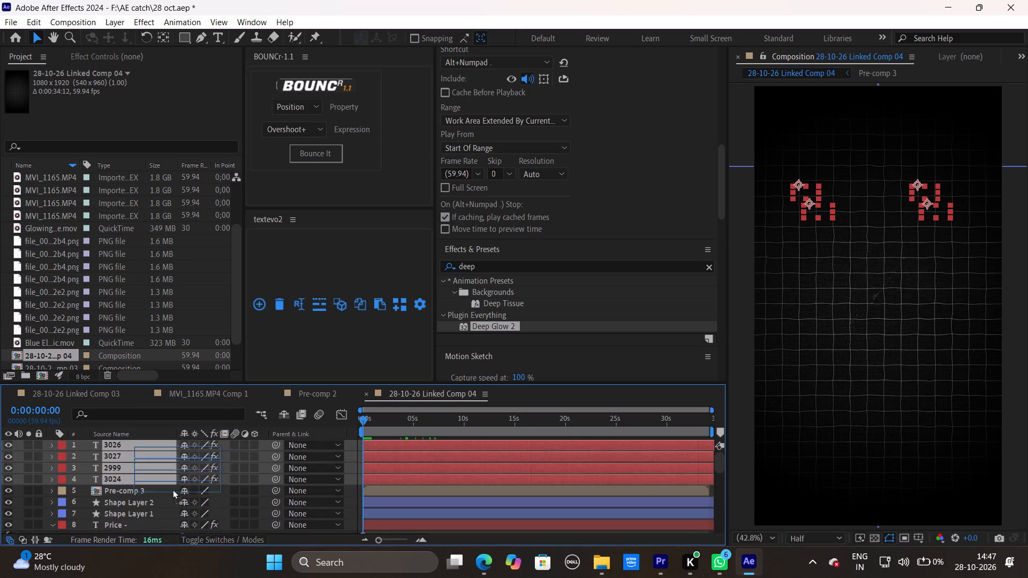
pyautogui.moveTo(172, 489); pyautogui.dragTo(169, 505)
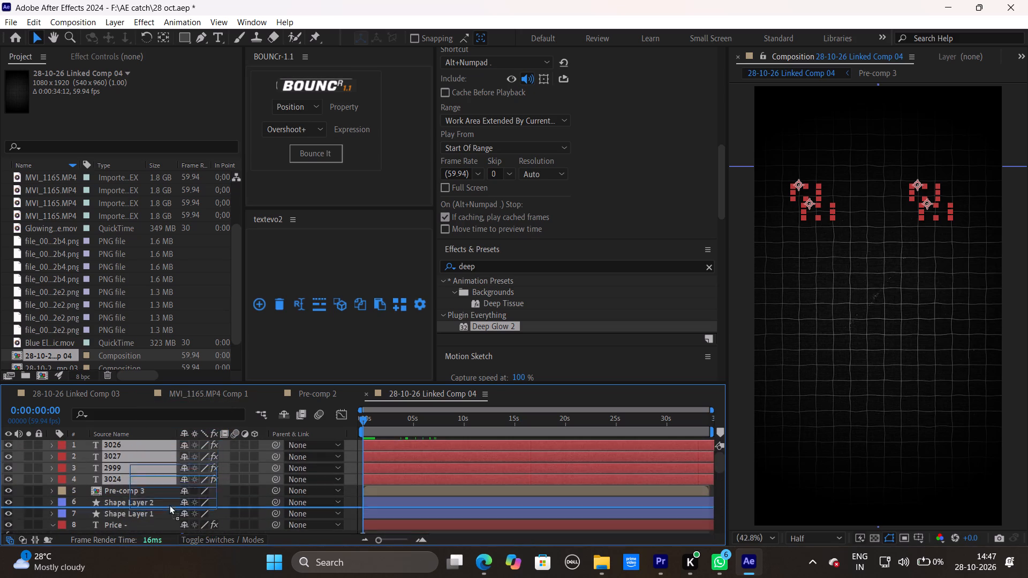
pyautogui.moveTo(169, 505); pyautogui.dragTo(175, 464)
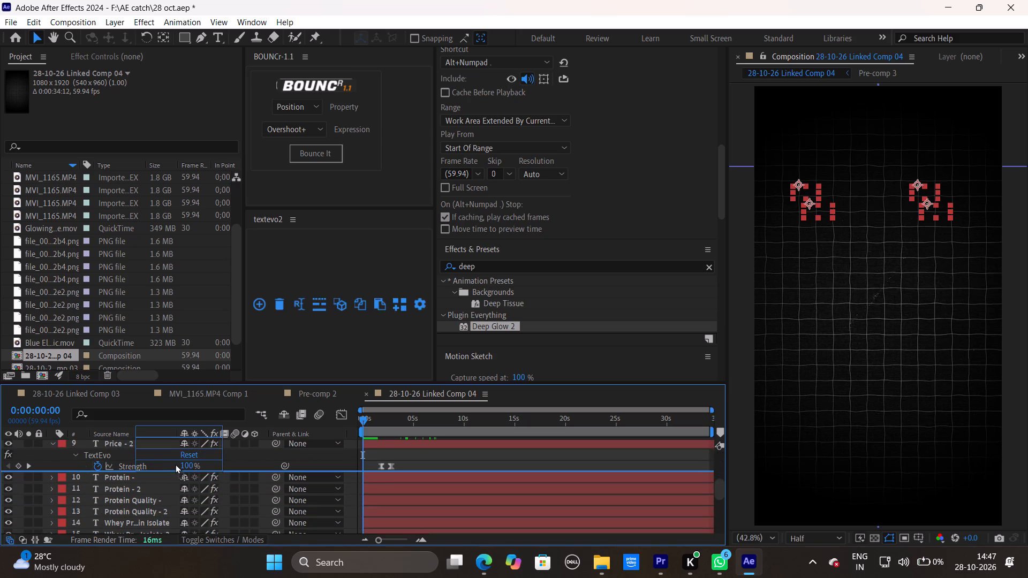
pyautogui.moveTo(175, 464); pyautogui.dragTo(187, 462)
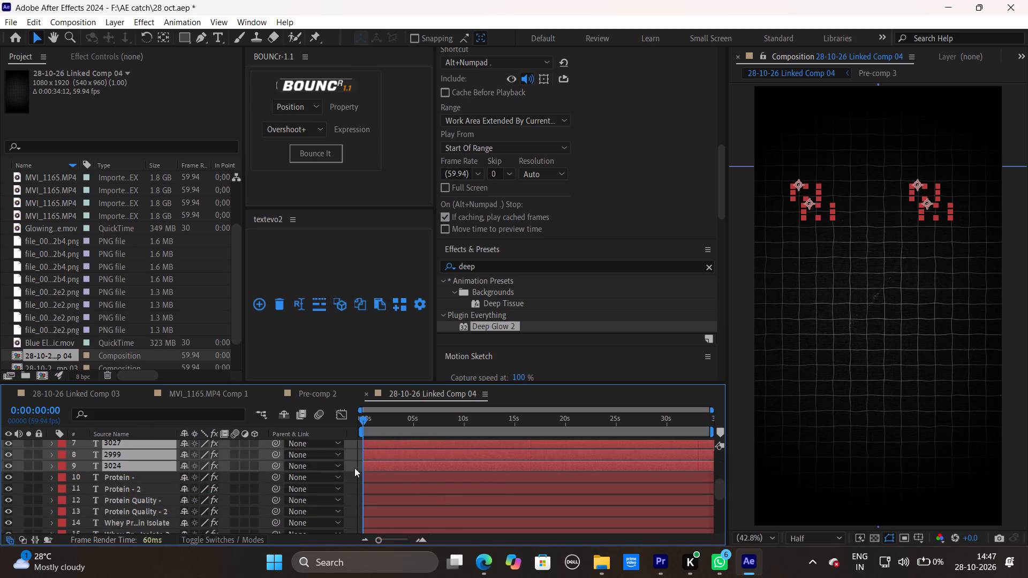
pyautogui.click(353, 467)
# Play back the comp from the start twice to review when the pasted price values animate in.
pyautogui.moveTo(367, 417); pyautogui.dragTo(331, 421)
pyautogui.press('space')
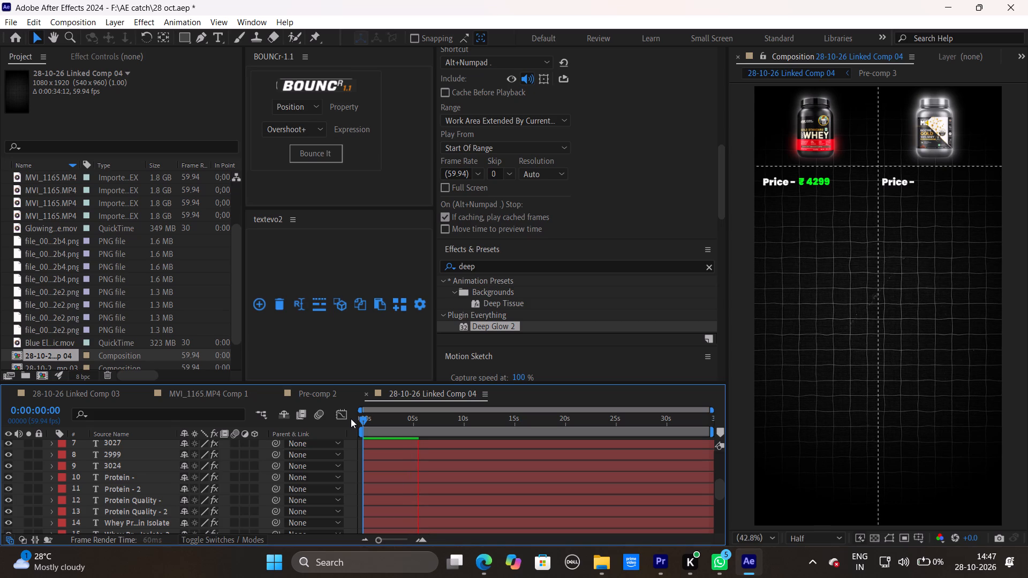
pyautogui.press('space')
pyautogui.moveTo(412, 415); pyautogui.dragTo(306, 425)
pyautogui.press('space')
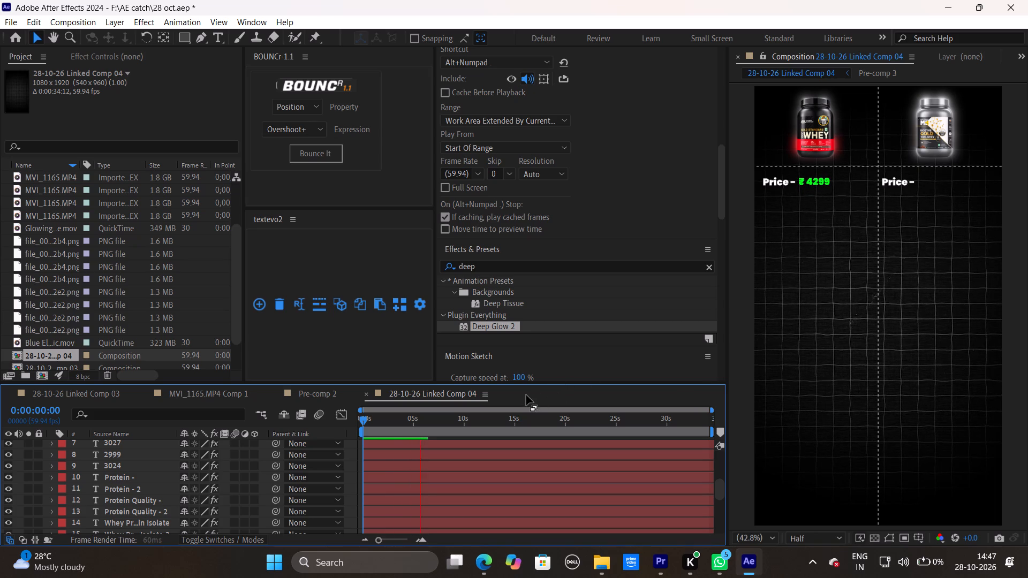
pyautogui.press('space')
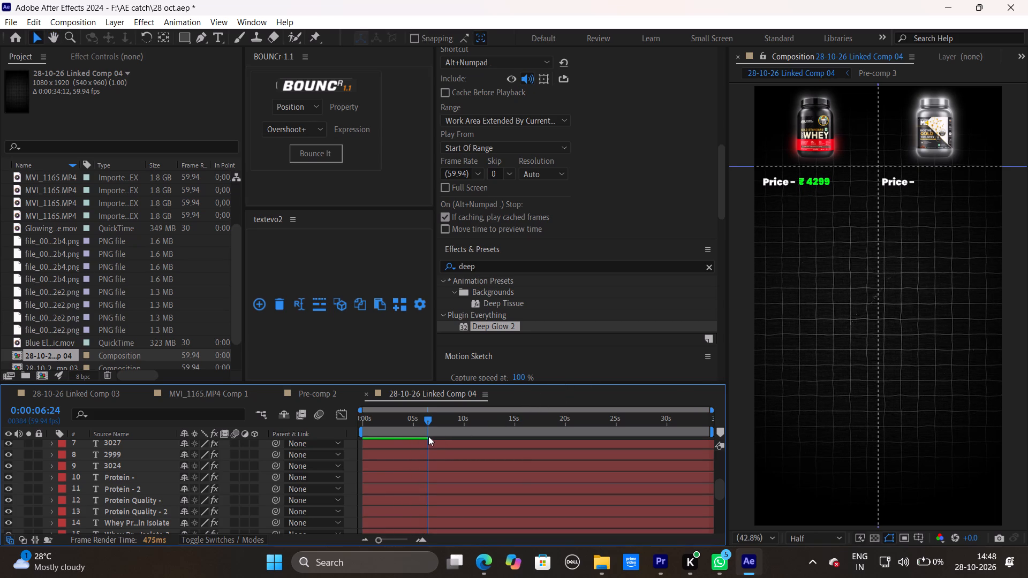
# Shift the Slider and TextEvo Strength keyframes of the 2999 price layer so its count-up ends at about 0:00:06:32.
pyautogui.moveTo(421, 424); pyautogui.dragTo(406, 424)
pyautogui.press('space')
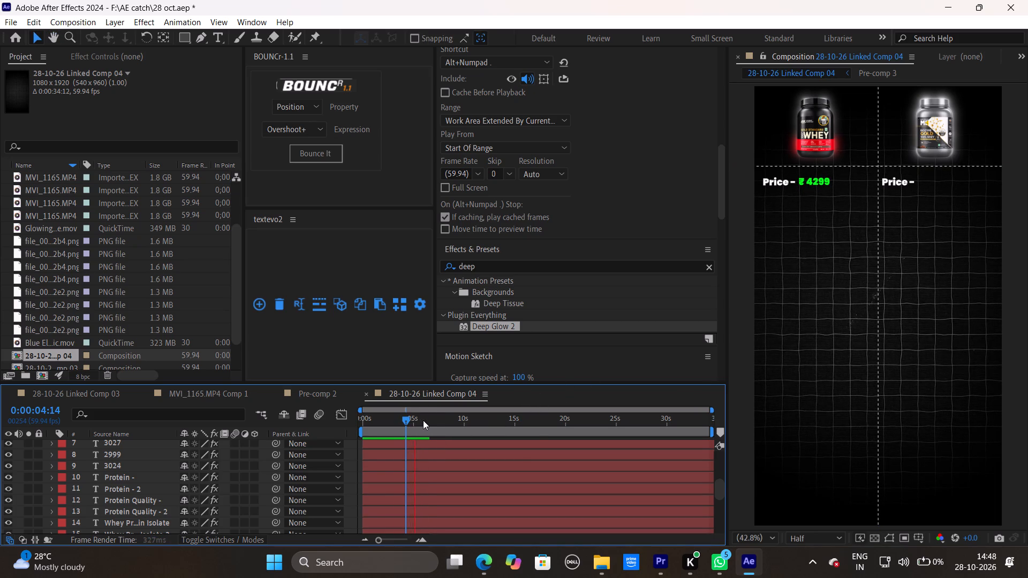
pyautogui.press('space')
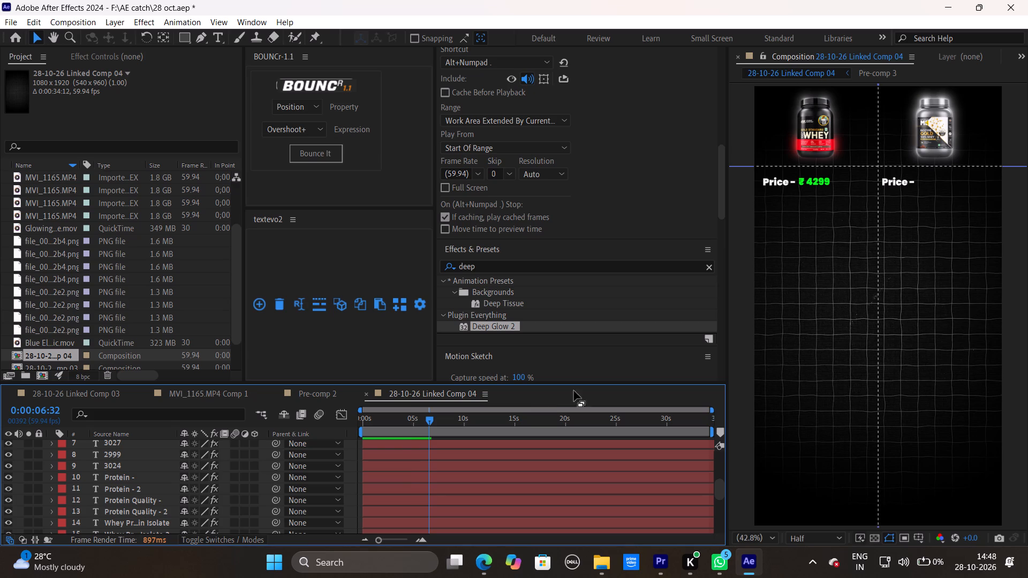
pyautogui.click(819, 180)
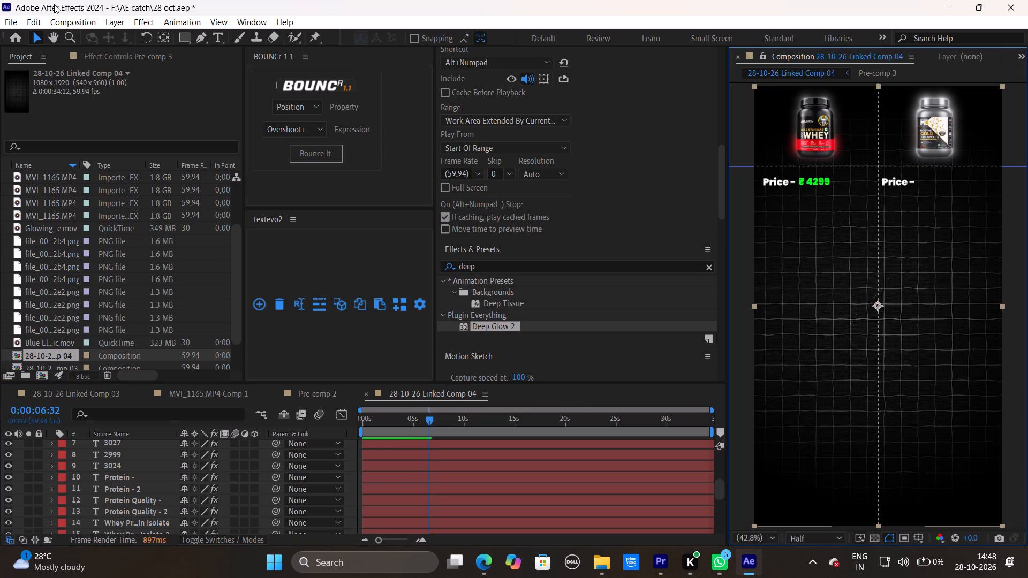
pyautogui.click(415, 455)
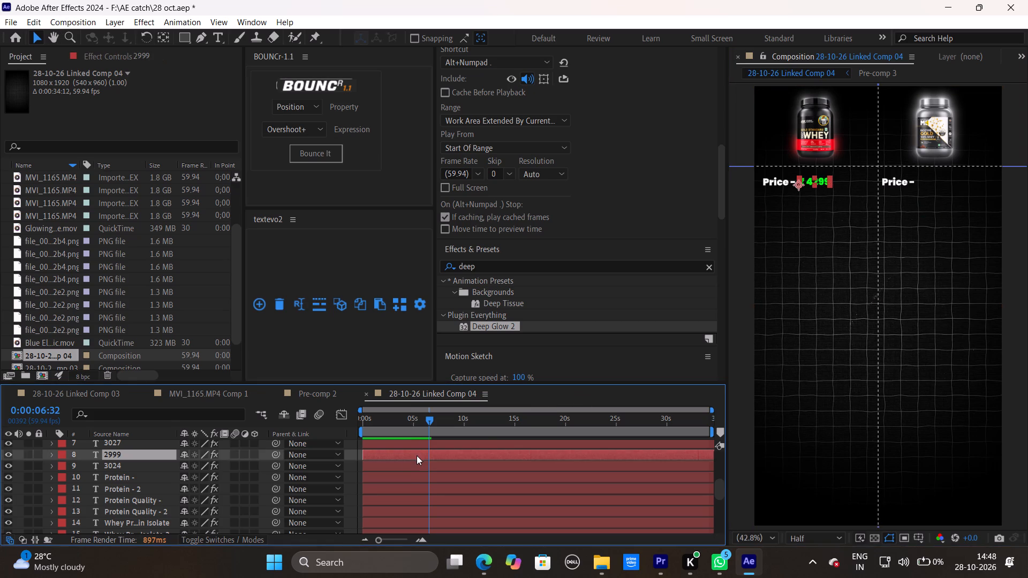
pyautogui.press('u')
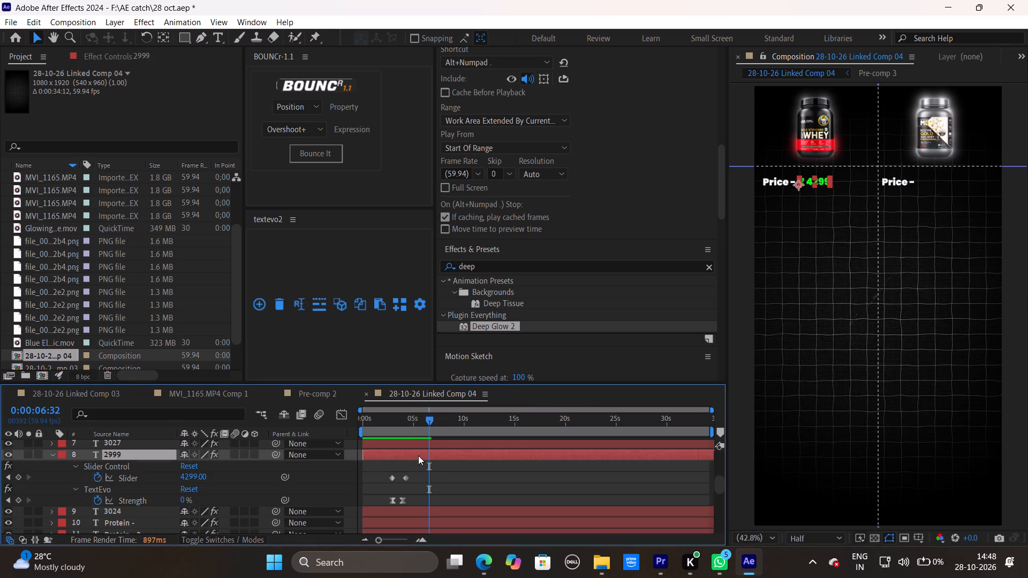
pyautogui.moveTo(416, 467); pyautogui.dragTo(379, 501)
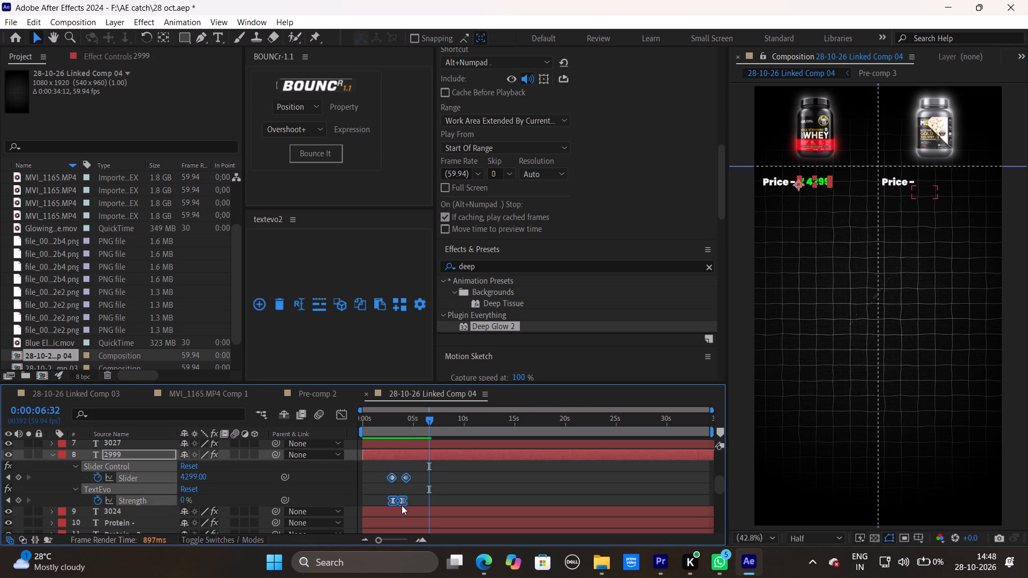
pyautogui.moveTo(402, 505); pyautogui.dragTo(425, 504)
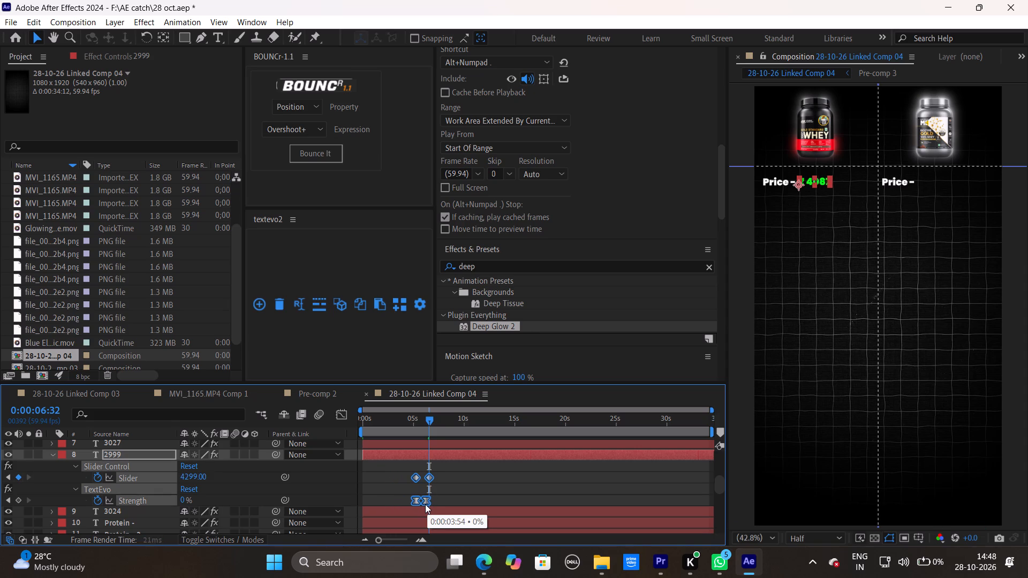
pyautogui.moveTo(425, 504); pyautogui.dragTo(425, 504)
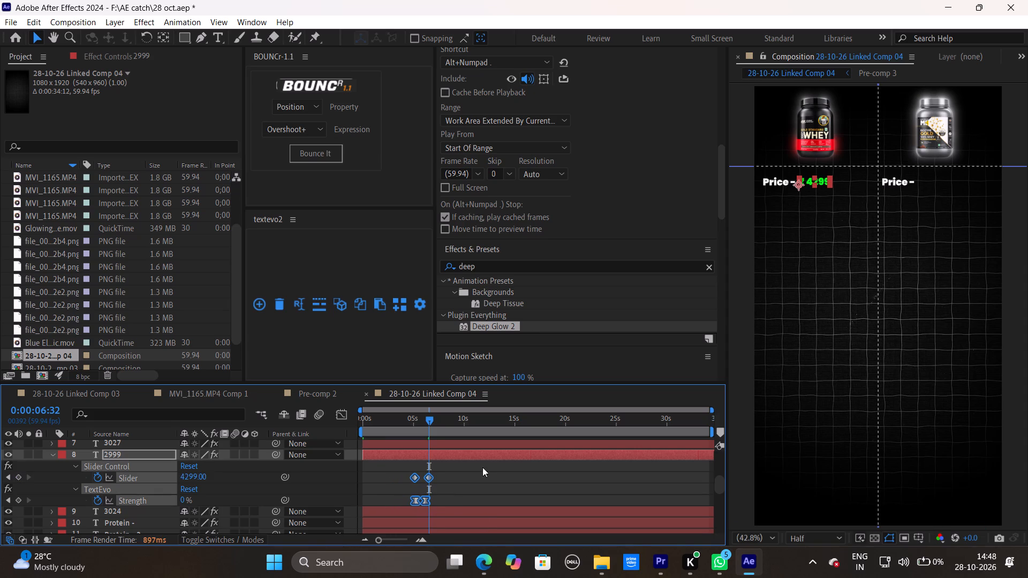
# Preview the retimed first price and set the composition preview resolution to Third.
pyautogui.scroll(-1, 465, 474)
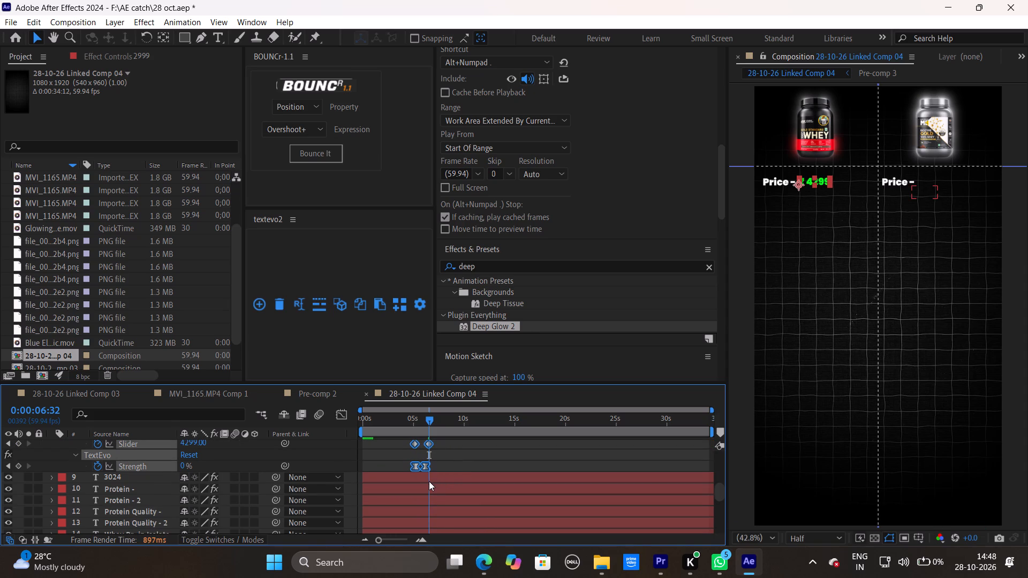
pyautogui.press('space')
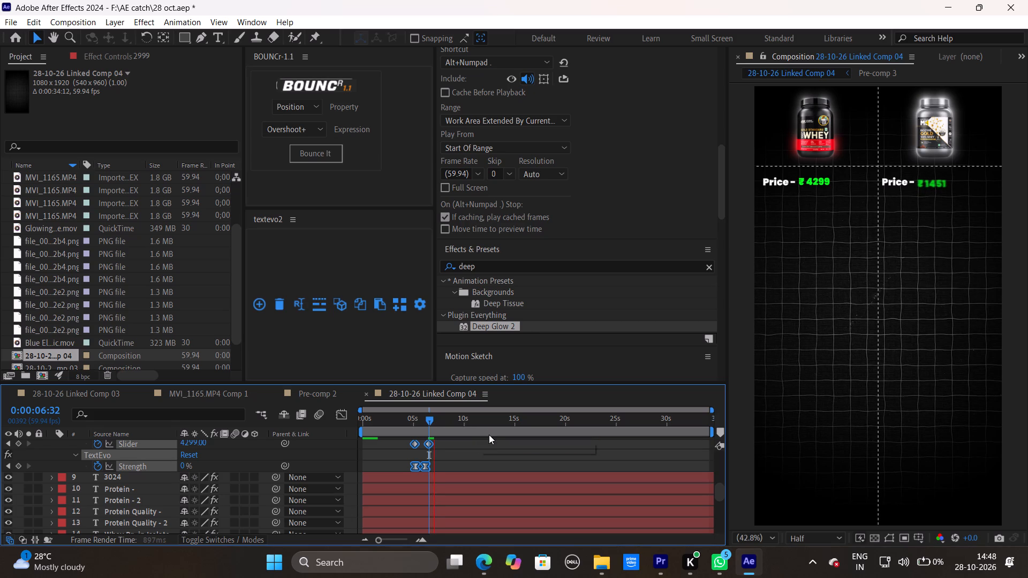
pyautogui.press('space')
pyautogui.click(437, 419)
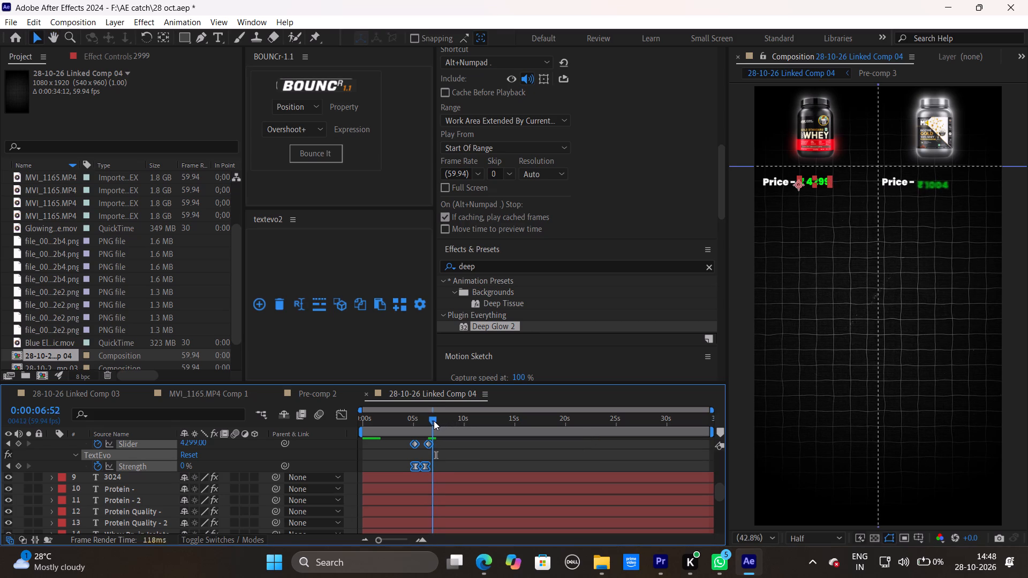
pyautogui.click(803, 538)
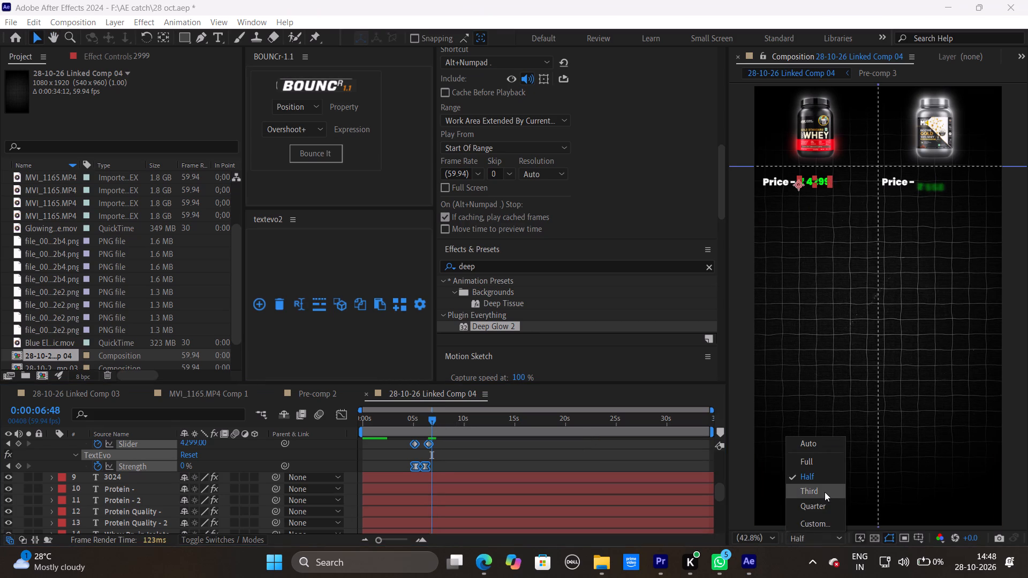
pyautogui.click(825, 493)
# Play back the comp in short passes from 0:00:06:48 onward to find the second price's cue, stopping at 0:00:11:53.
pyautogui.press('space')
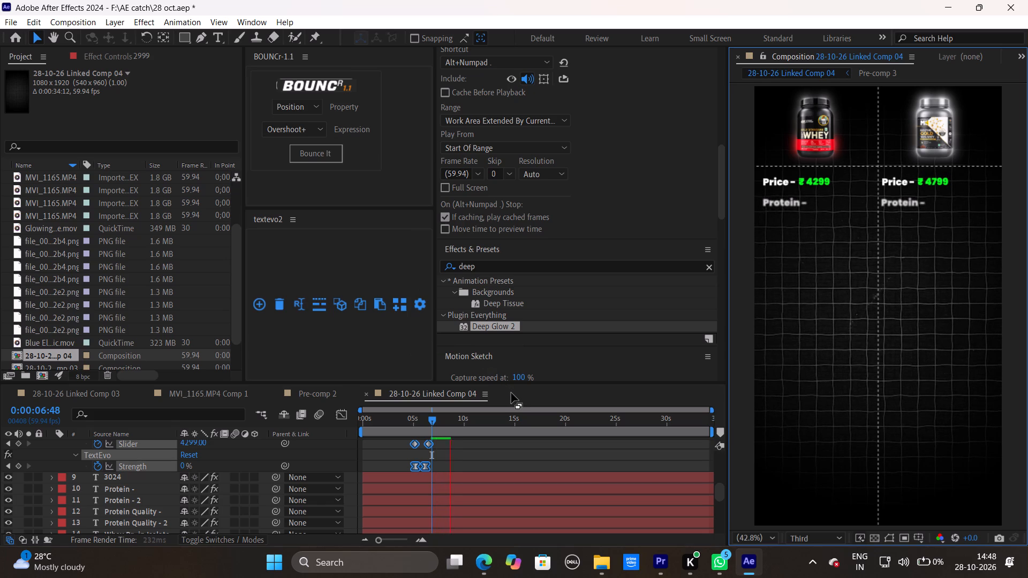
pyautogui.press('space')
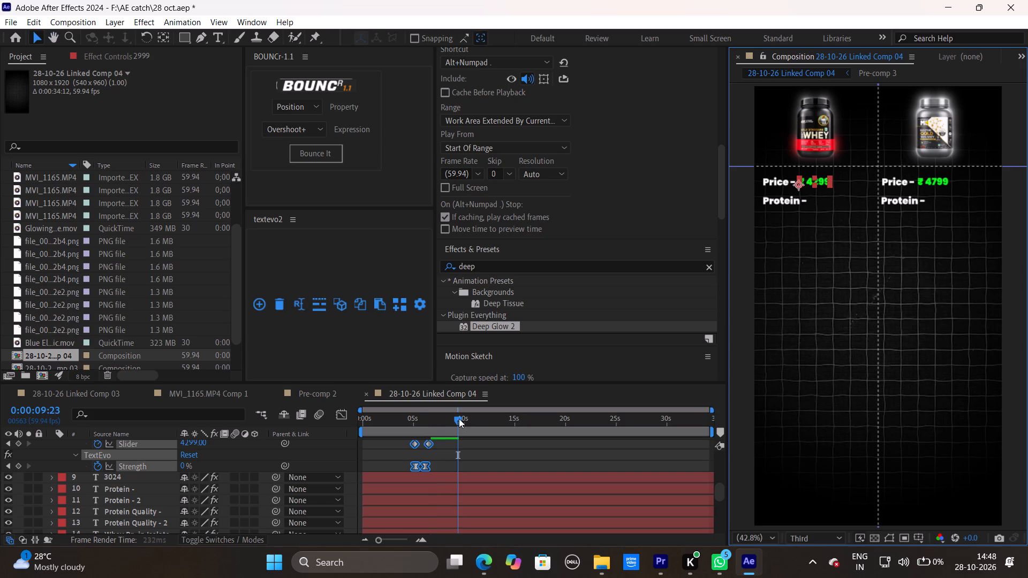
pyautogui.moveTo(459, 419); pyautogui.dragTo(444, 422)
pyautogui.press('space')
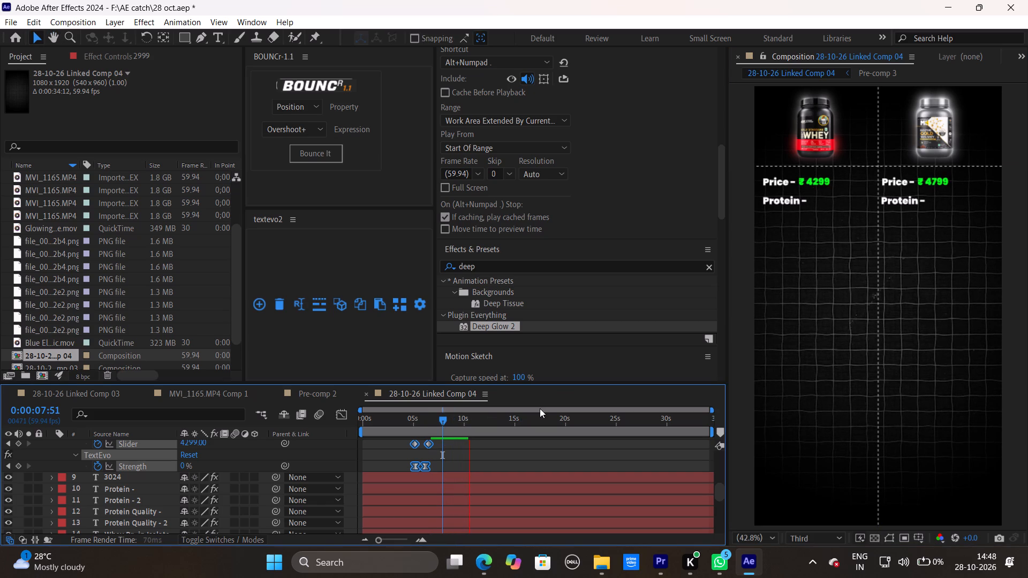
pyautogui.press('space')
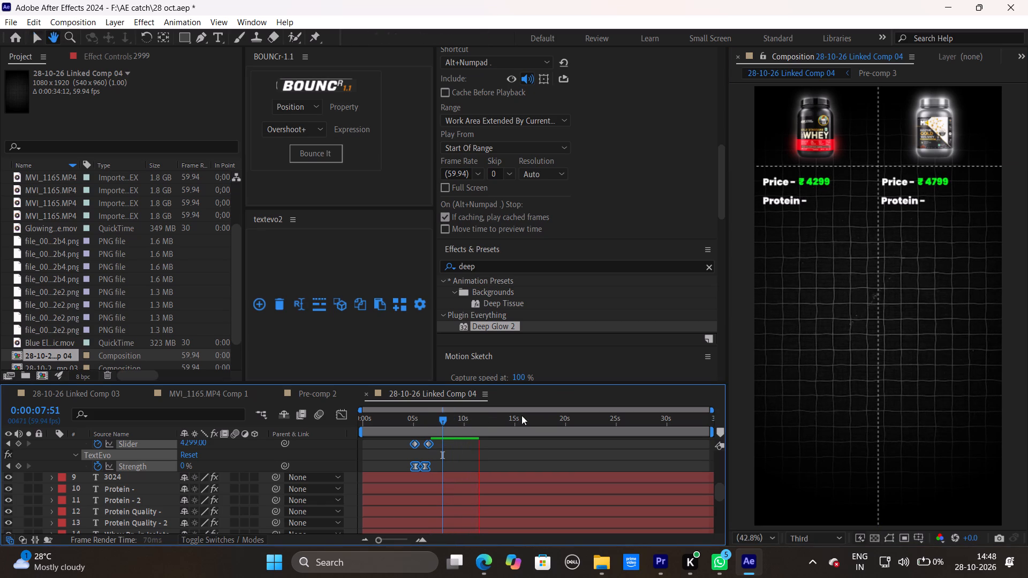
pyautogui.moveTo(472, 420); pyautogui.dragTo(453, 427)
pyautogui.press('space')
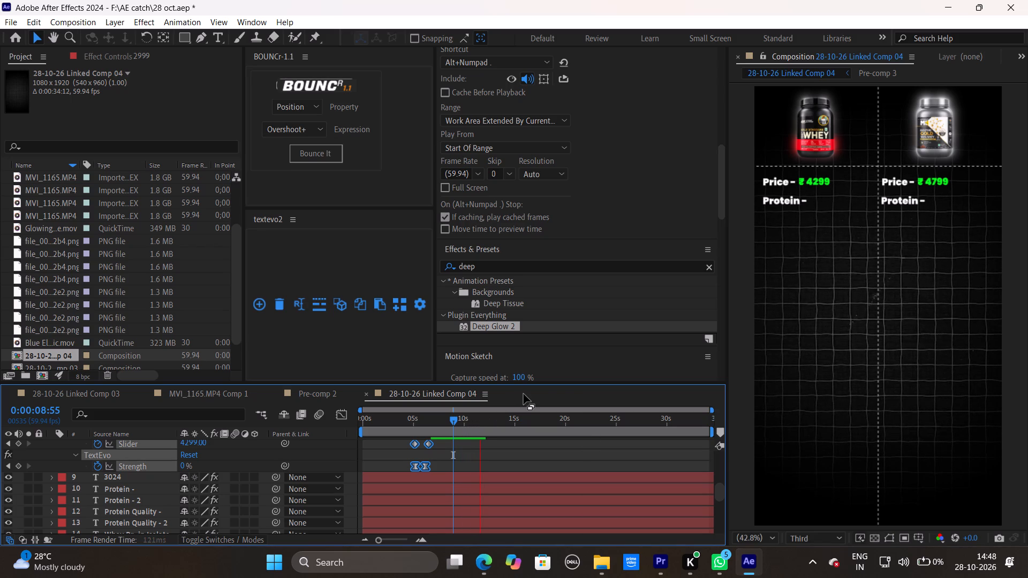
pyautogui.press('space')
pyautogui.moveTo(476, 421); pyautogui.dragTo(463, 425)
pyautogui.press('space')
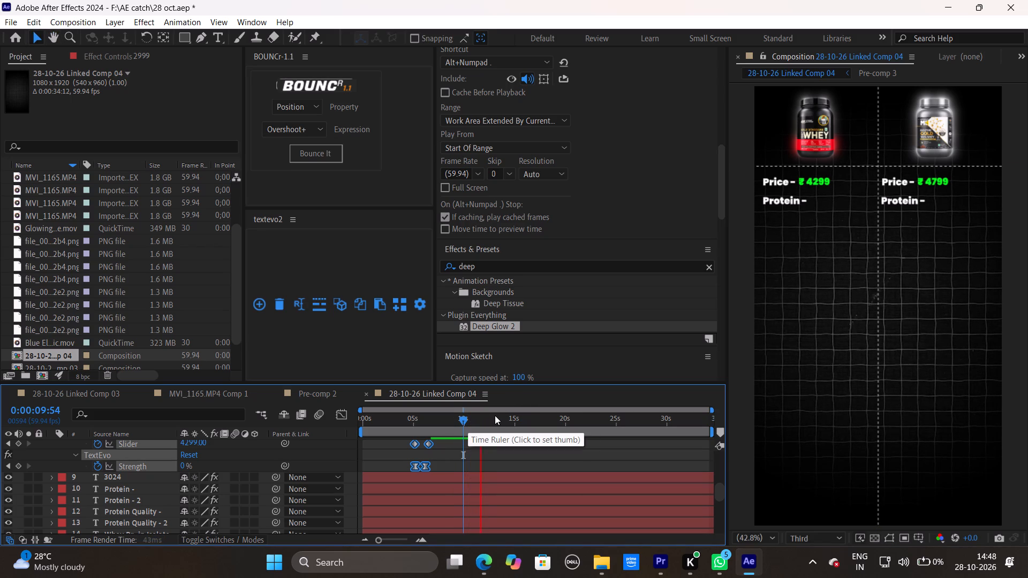
pyautogui.press('space')
# Shift the Slider and TextEvo Strength keyframes of the 3024 price layer so its count-up ends at about 0:00:11:53.
pyautogui.click(482, 475)
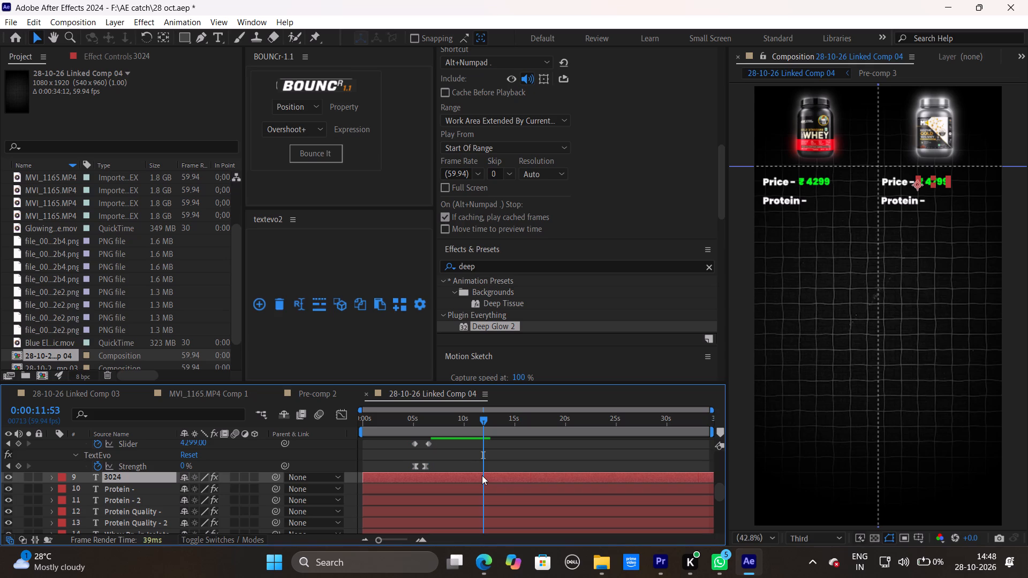
pyautogui.press('u')
pyautogui.moveTo(457, 497); pyautogui.dragTo(424, 516)
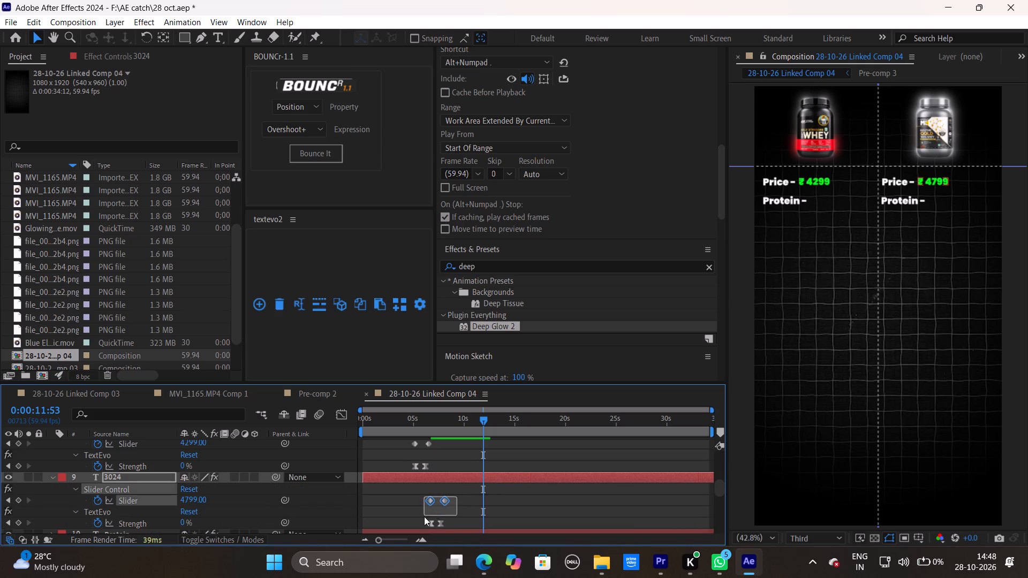
pyautogui.moveTo(424, 516); pyautogui.dragTo(419, 521)
pyautogui.moveTo(438, 525); pyautogui.dragTo(473, 528)
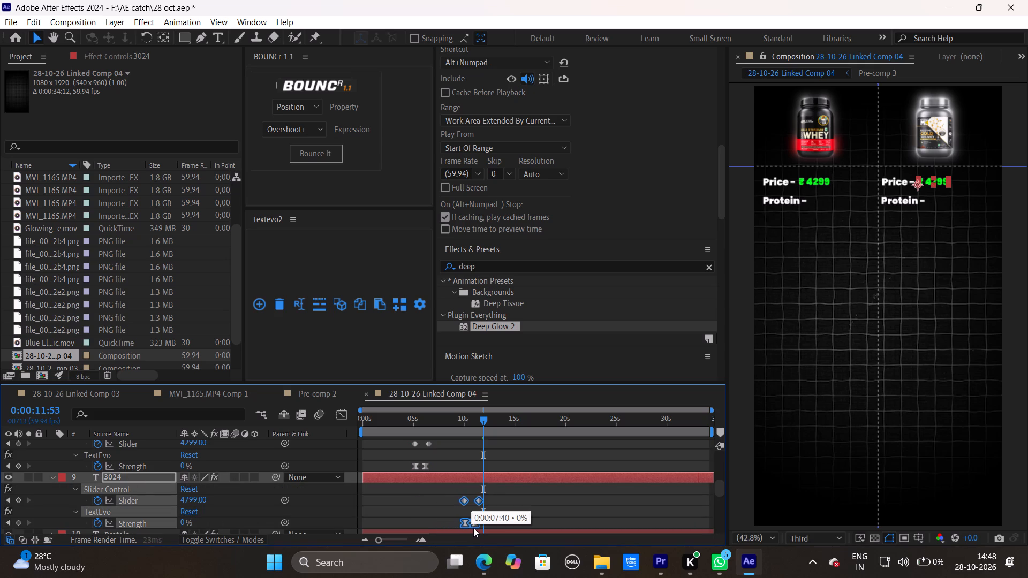
pyautogui.moveTo(473, 528); pyautogui.dragTo(476, 528)
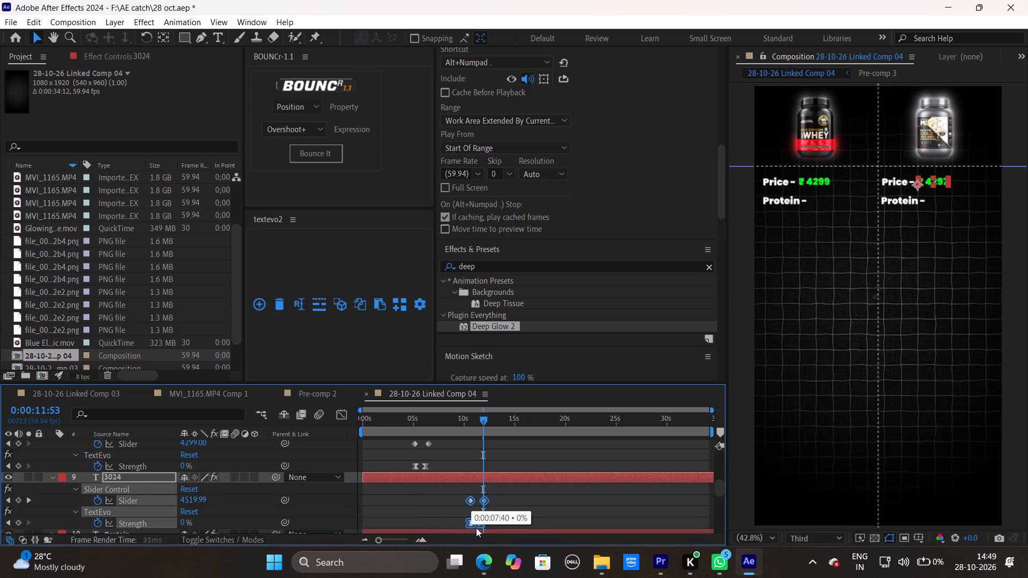
pyautogui.moveTo(476, 528); pyautogui.dragTo(477, 527)
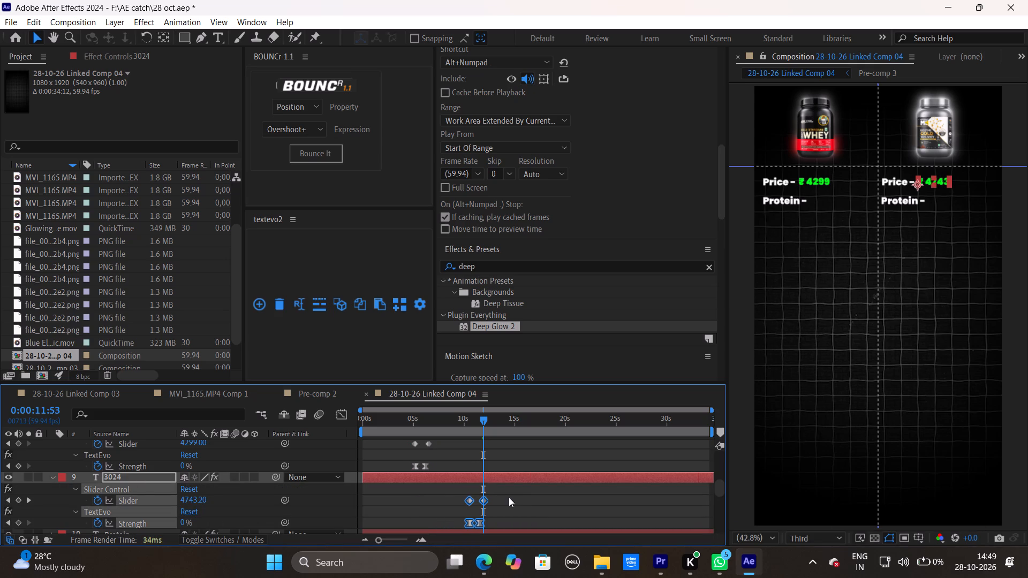
pyautogui.click(506, 499)
# Replace the 3024 layer's final Slider keyframe with a new one of 4899 at 0:00:11:53.
pyautogui.click(481, 498)
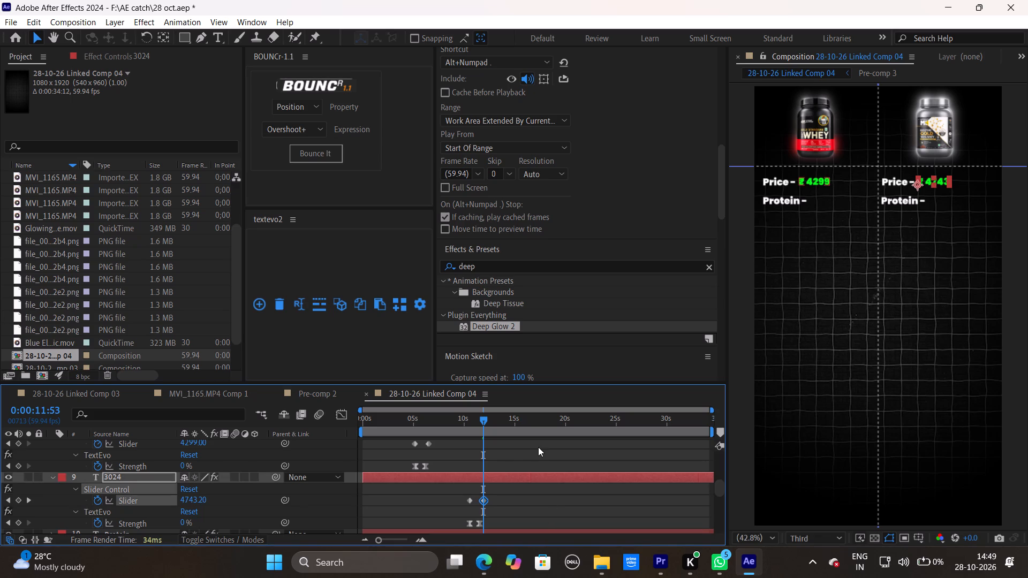
pyautogui.press('Delete')
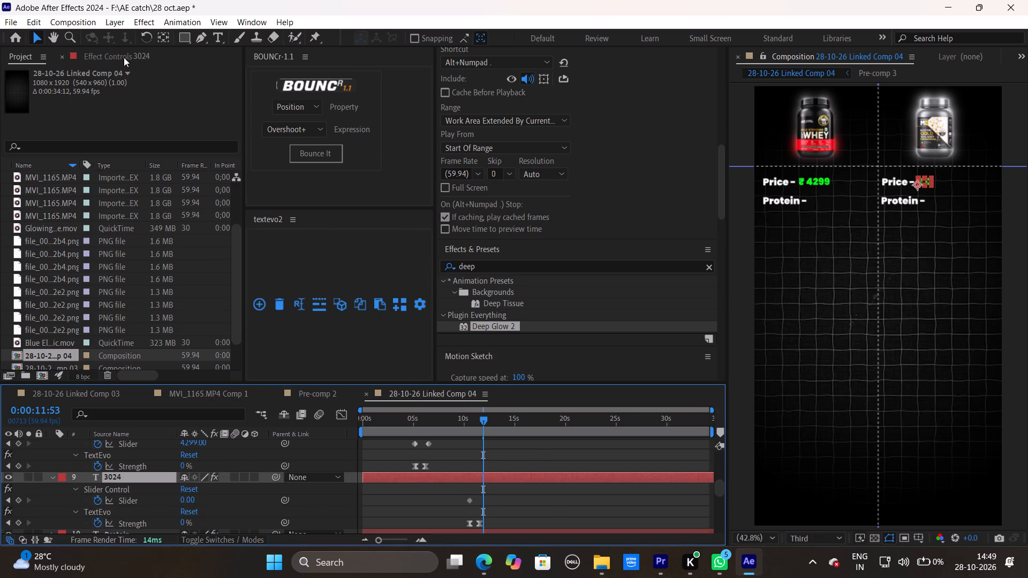
pyautogui.click(116, 53)
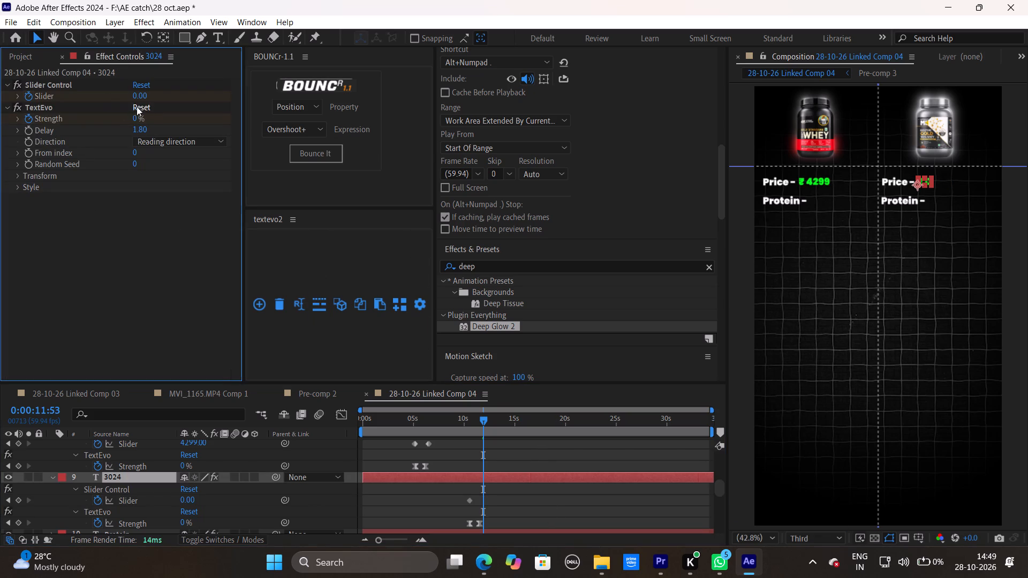
pyautogui.click(136, 93)
pyautogui.write('48')
pyautogui.write('99')
pyautogui.click(539, 458)
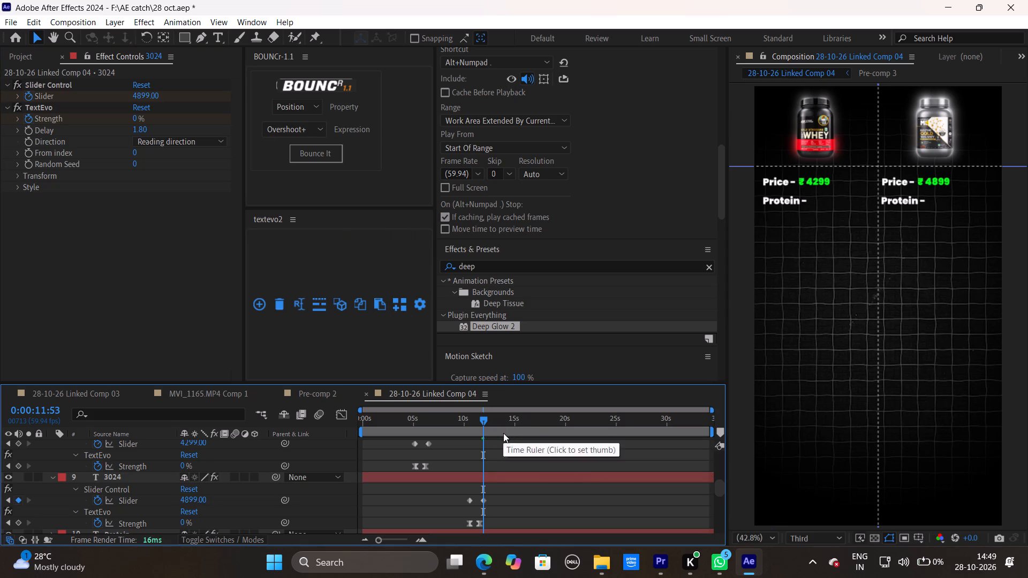
# Play back the comp from 0:00:11:53 in repeated passes to check the protein timing, stopping at 0:00:14:08.
pyautogui.press('space')
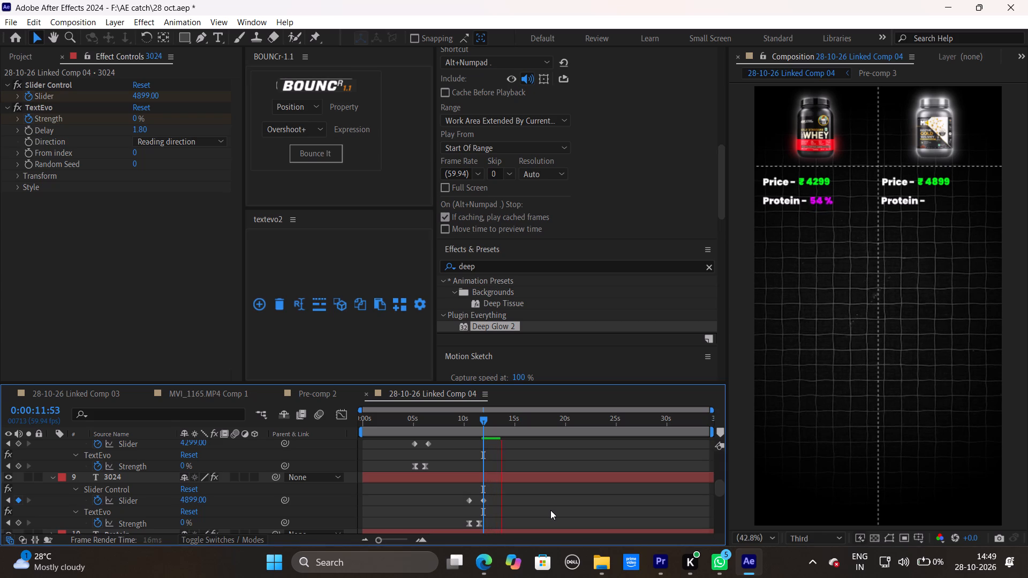
pyautogui.press('space')
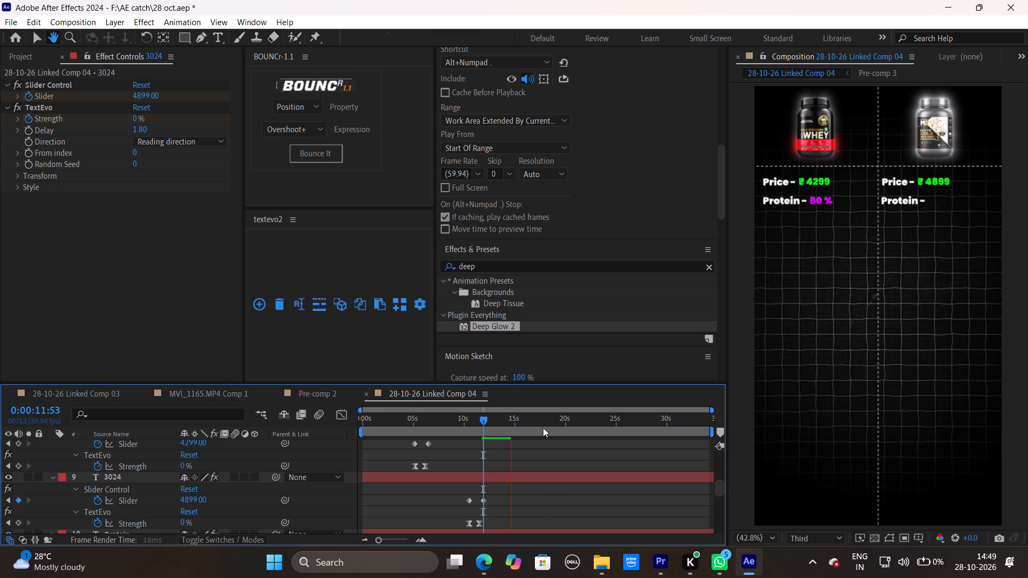
pyautogui.moveTo(509, 423); pyautogui.dragTo(484, 428)
pyautogui.press('space')
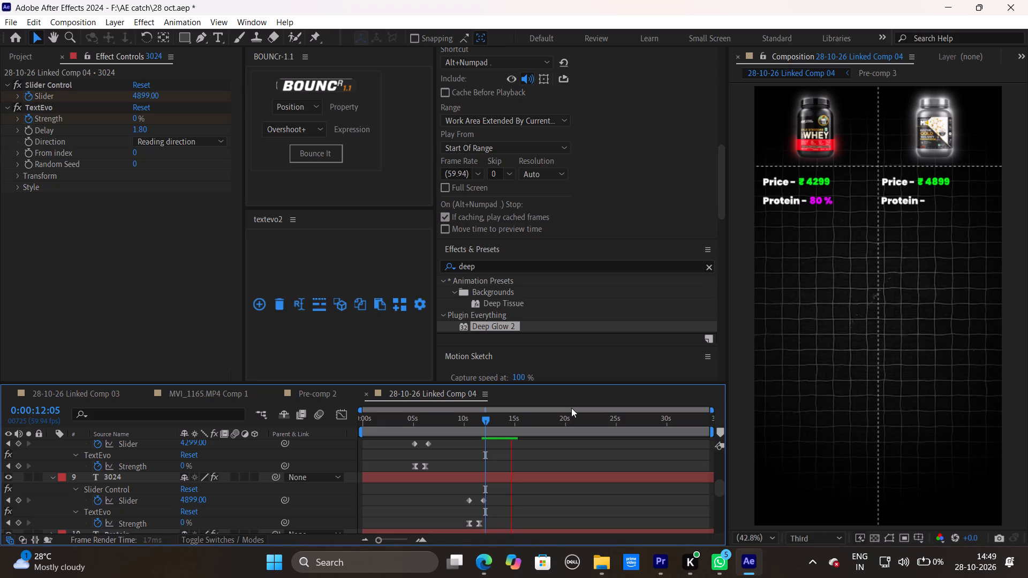
pyautogui.press('space')
pyautogui.moveTo(518, 420); pyautogui.dragTo(496, 427)
pyautogui.press('space')
pyautogui.press('space')
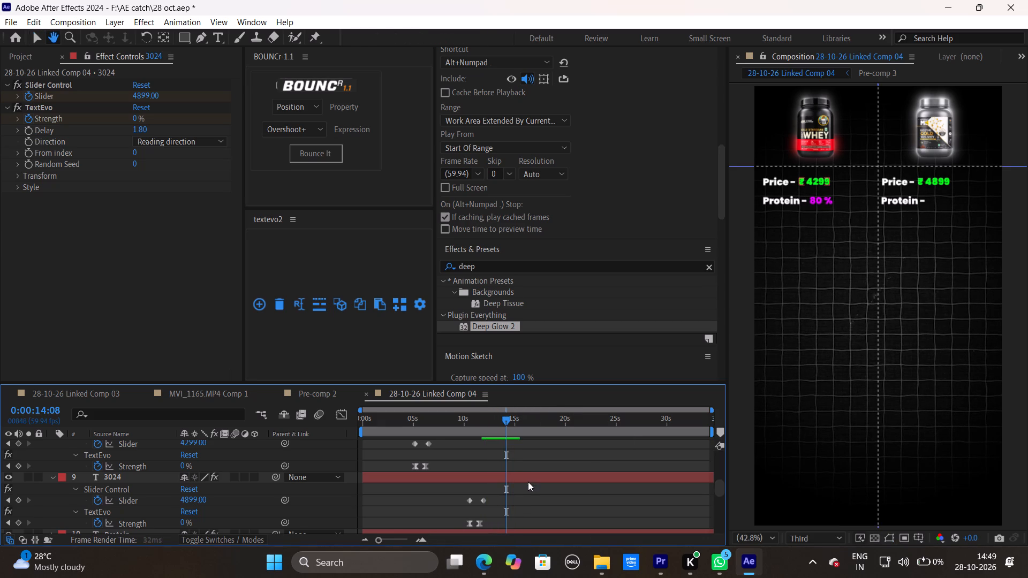
# Shift the TextEvo Strength keyframes of both Protein caption layers so their reveal ends at about 0:00:14:08.
pyautogui.scroll(-2, 528, 482)
pyautogui.click(527, 468)
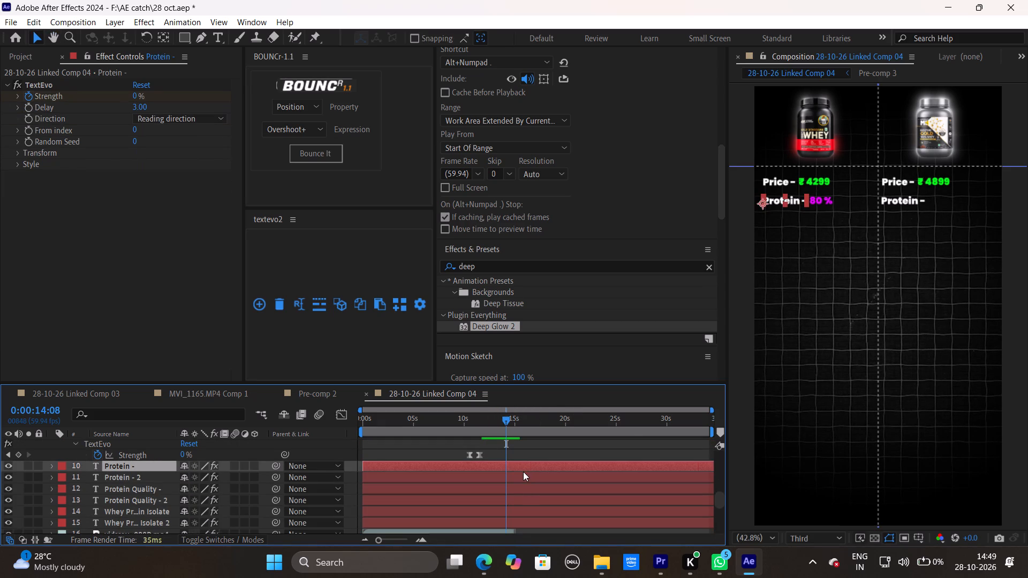
pyautogui.keyDown('ctrl'); pyautogui.click(519, 476); pyautogui.keyUp('ctrl')
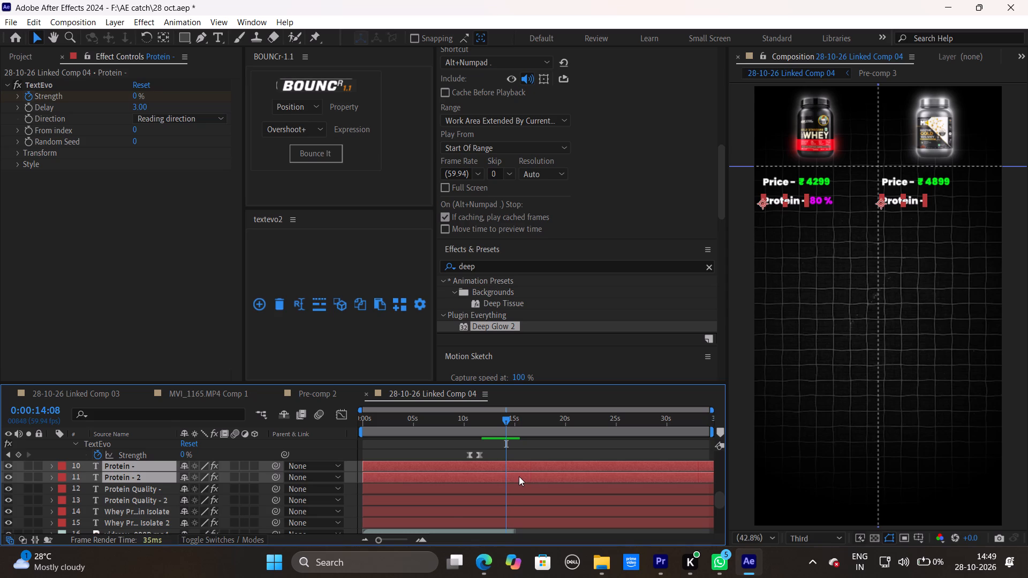
pyautogui.press('u')
pyautogui.moveTo(481, 485); pyautogui.dragTo(438, 524)
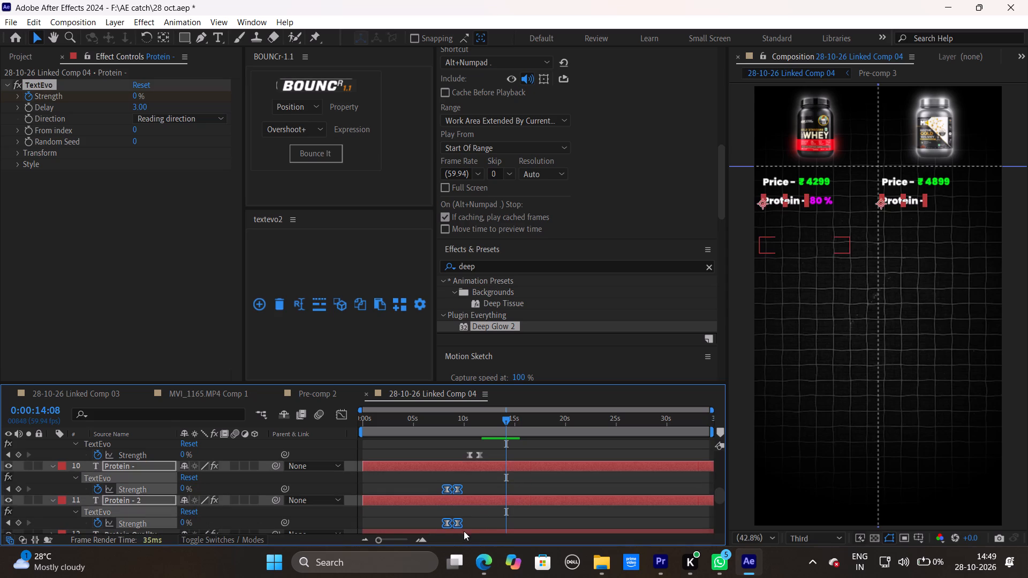
pyautogui.moveTo(457, 526); pyautogui.dragTo(504, 525)
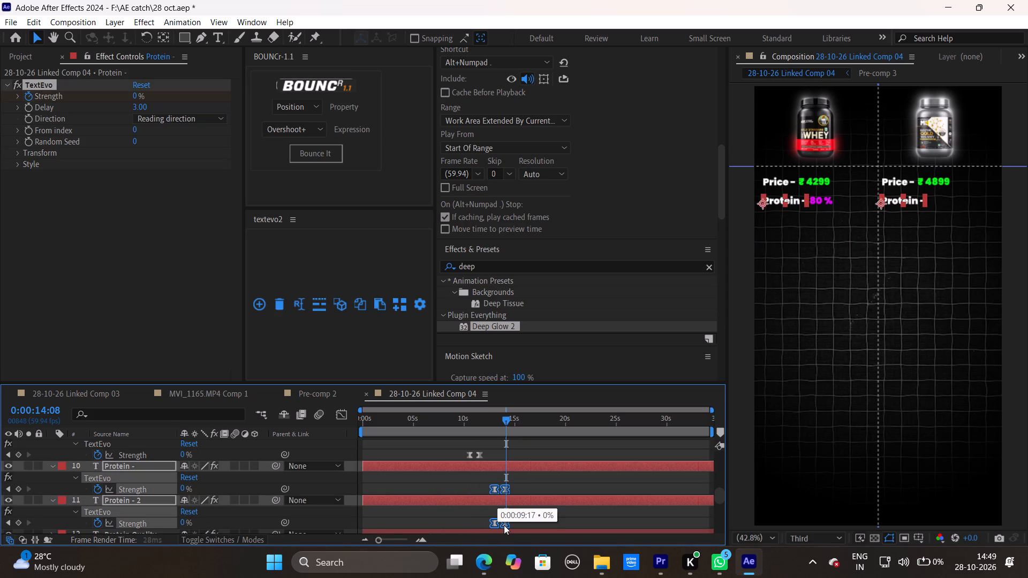
pyautogui.moveTo(504, 525); pyautogui.dragTo(506, 525)
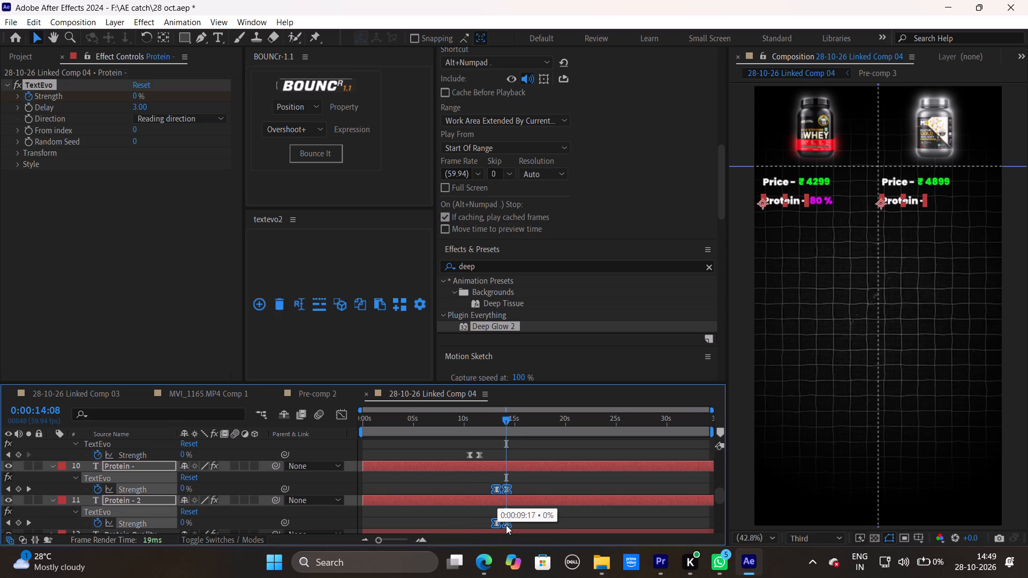
pyautogui.moveTo(506, 525); pyautogui.dragTo(505, 525)
pyautogui.click(524, 486)
# Play back the comp from about 0:00:14:08 to find the first protein value's cue, stopping at 0:00:17:10.
pyautogui.press('space')
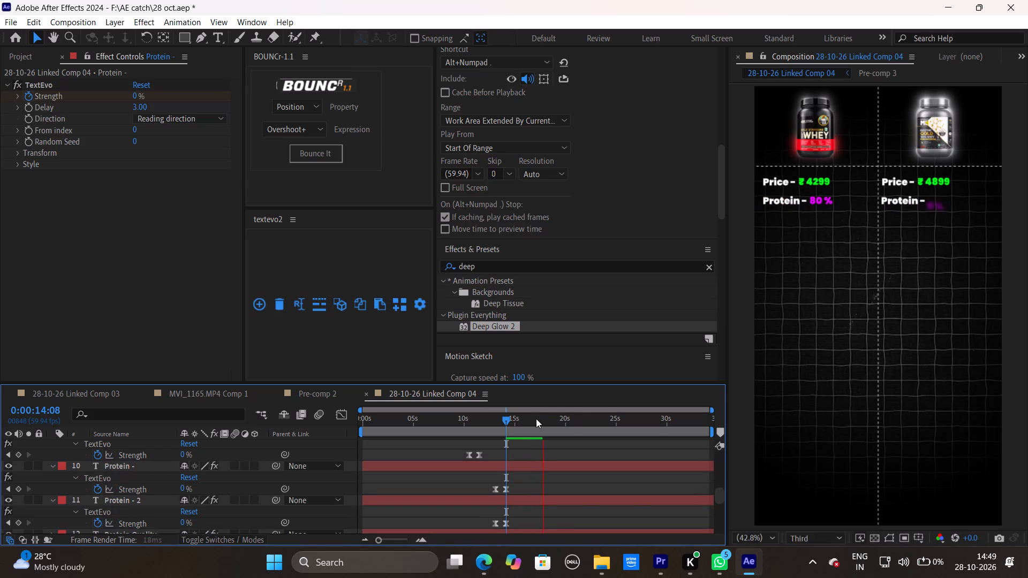
pyautogui.press('space')
pyautogui.moveTo(537, 422); pyautogui.dragTo(507, 429)
pyautogui.press('space')
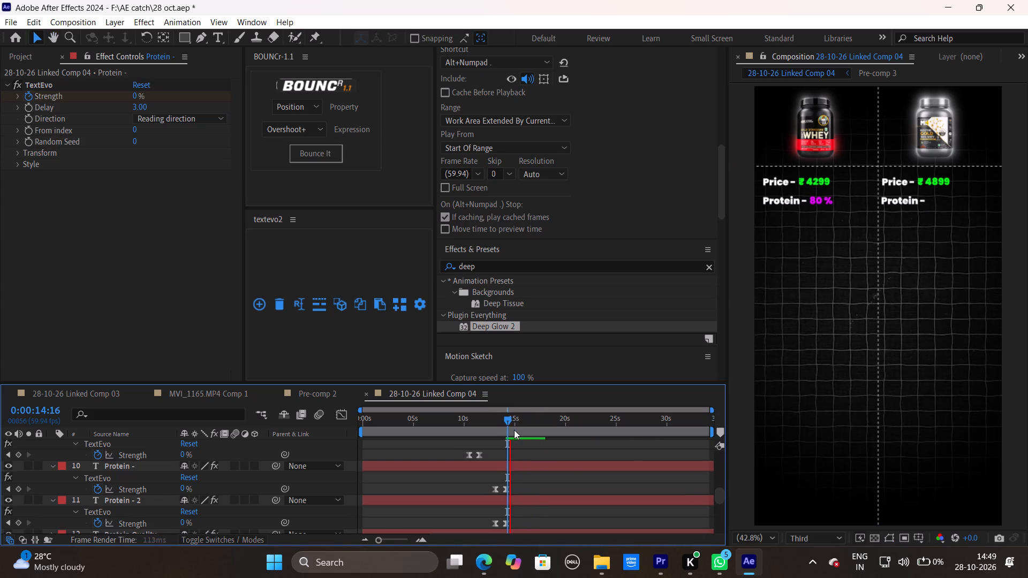
pyautogui.press('space')
# Shift the Slider and TextEvo Strength keyframes of the 3026 protein layer so its count-up ends at about 0:00:17:10.
pyautogui.click(818, 202)
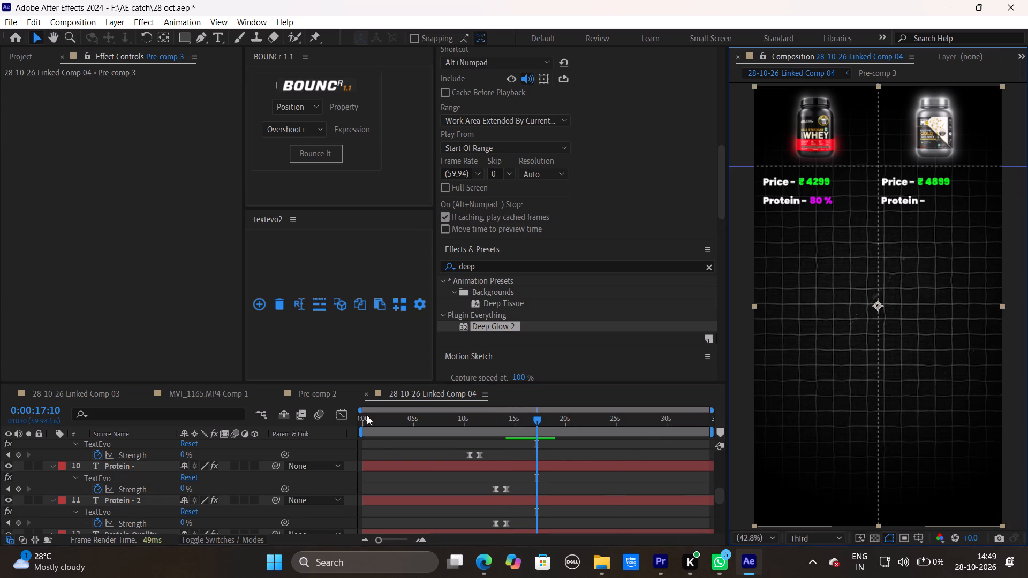
pyautogui.scroll(-1, 540, 502)
pyautogui.click(535, 498)
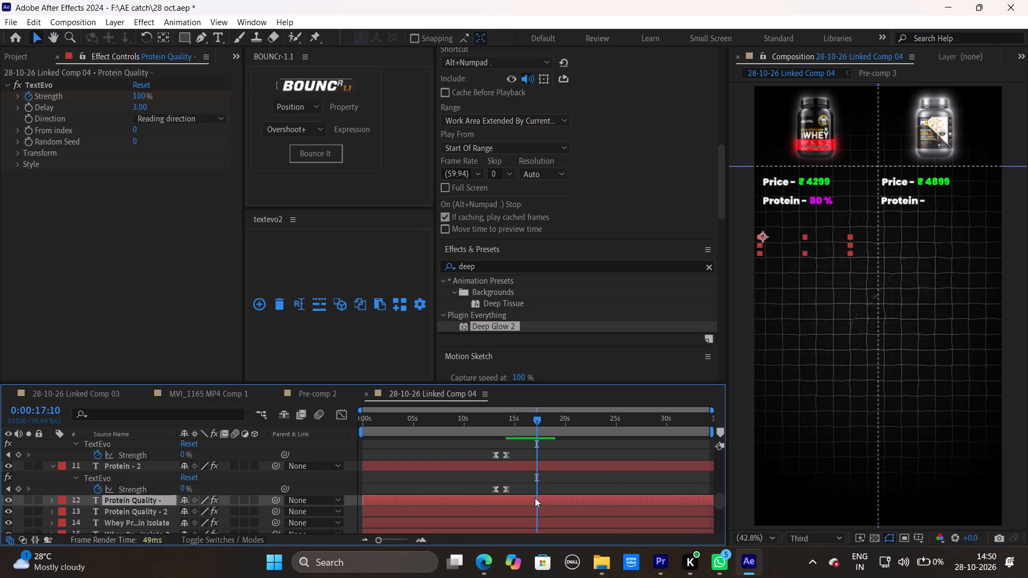
pyautogui.scroll(-2, 535, 498)
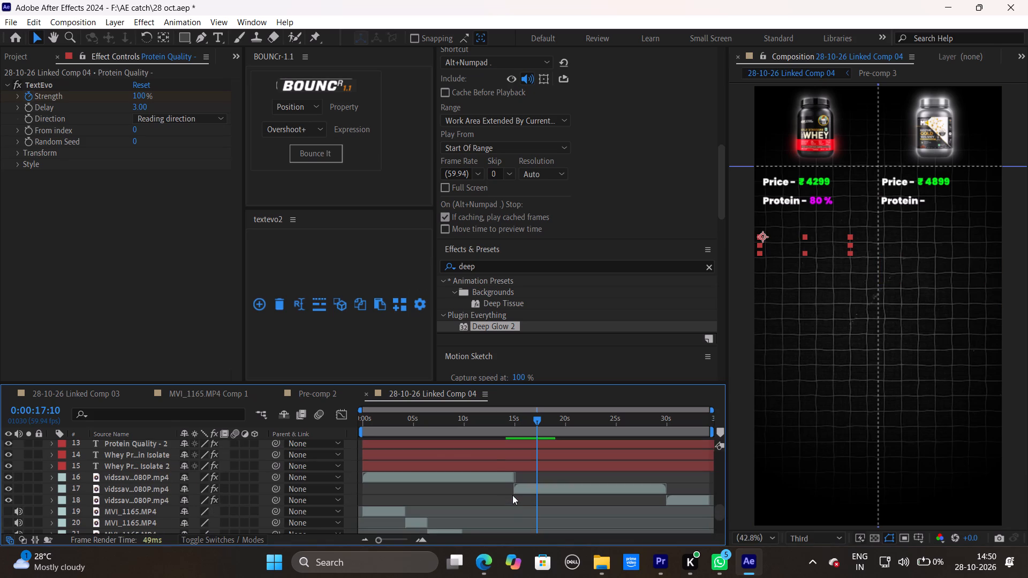
pyautogui.scroll(1, 512, 495)
pyautogui.click(505, 476)
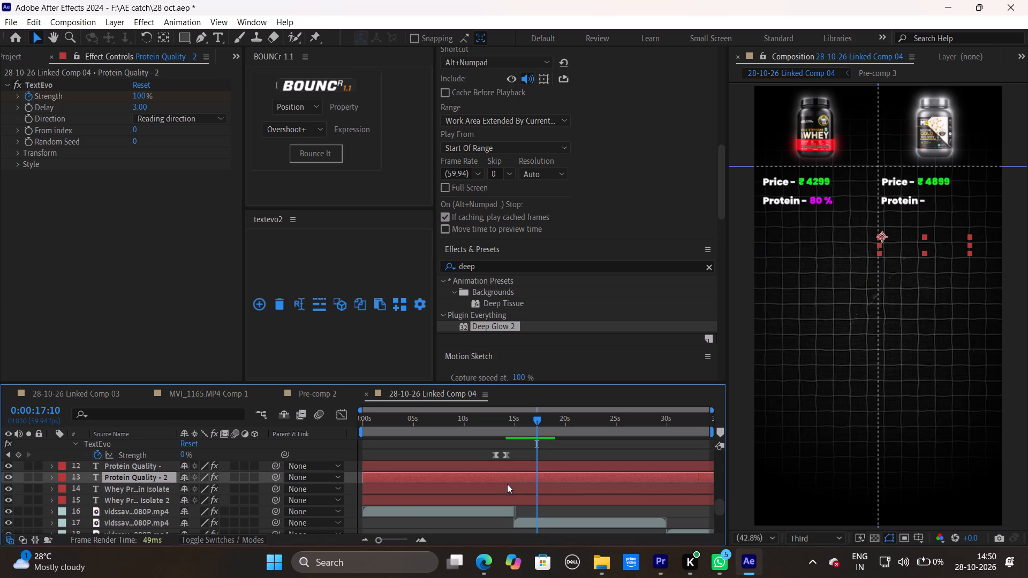
pyautogui.click(507, 487)
pyautogui.click(507, 504)
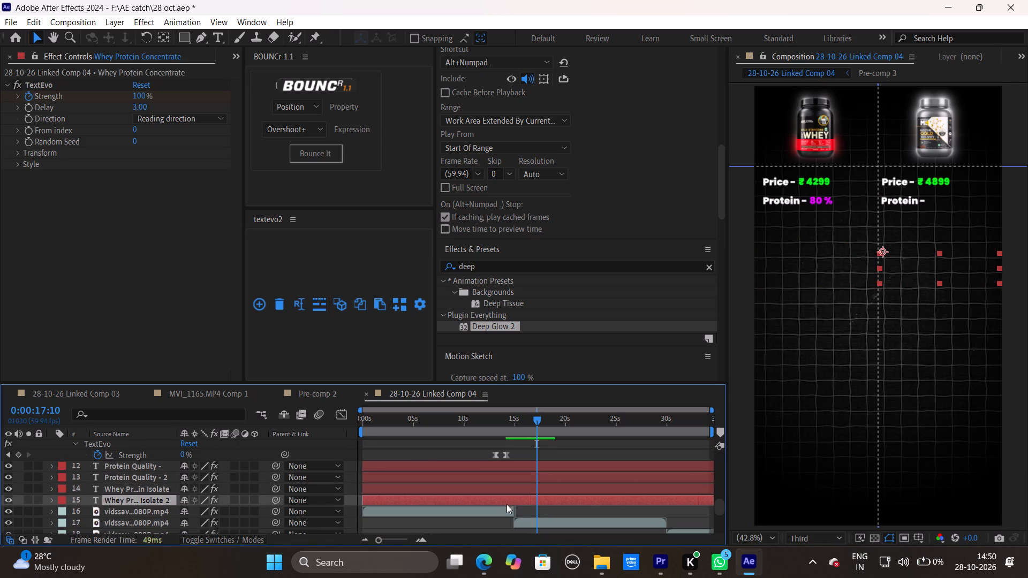
pyautogui.scroll(7, 516, 505)
pyautogui.scroll(-1, 516, 505)
pyautogui.click(518, 467)
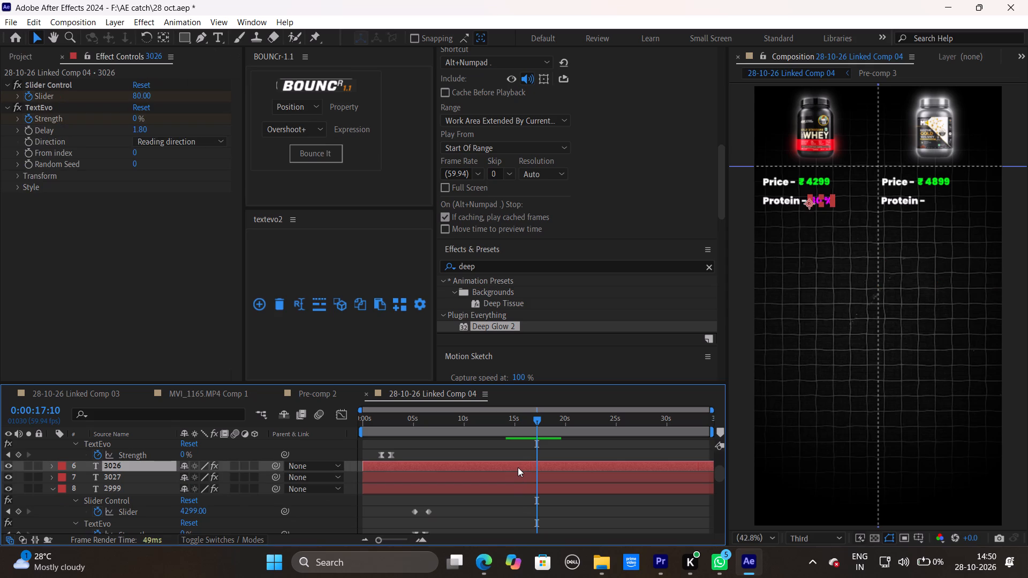
pyautogui.press('u')
pyautogui.moveTo(516, 484); pyautogui.dragTo(487, 521)
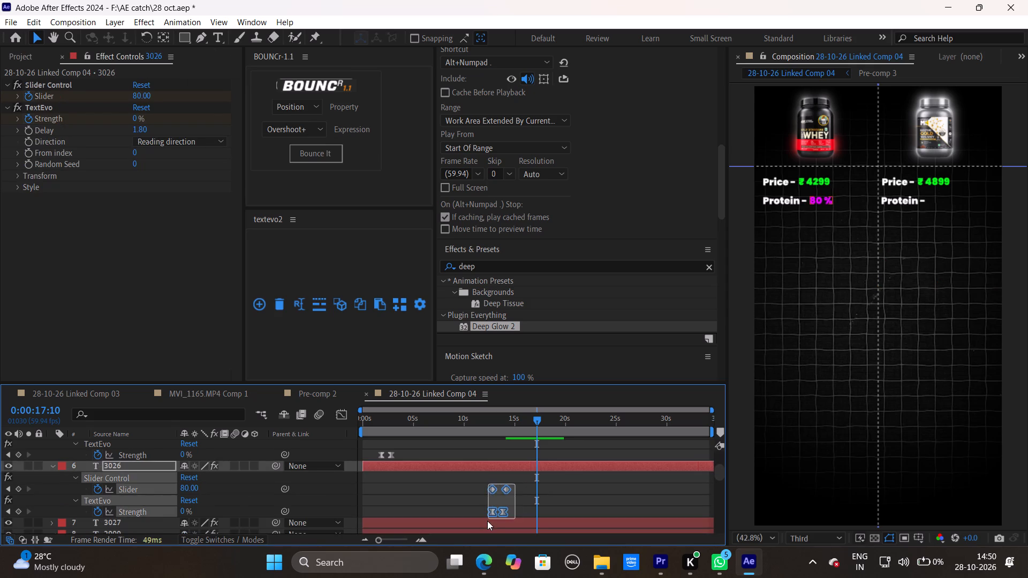
pyautogui.moveTo(487, 521); pyautogui.dragTo(487, 521)
pyautogui.moveTo(488, 521); pyautogui.dragTo(494, 520)
pyautogui.hotkey('ctrl', 'z')
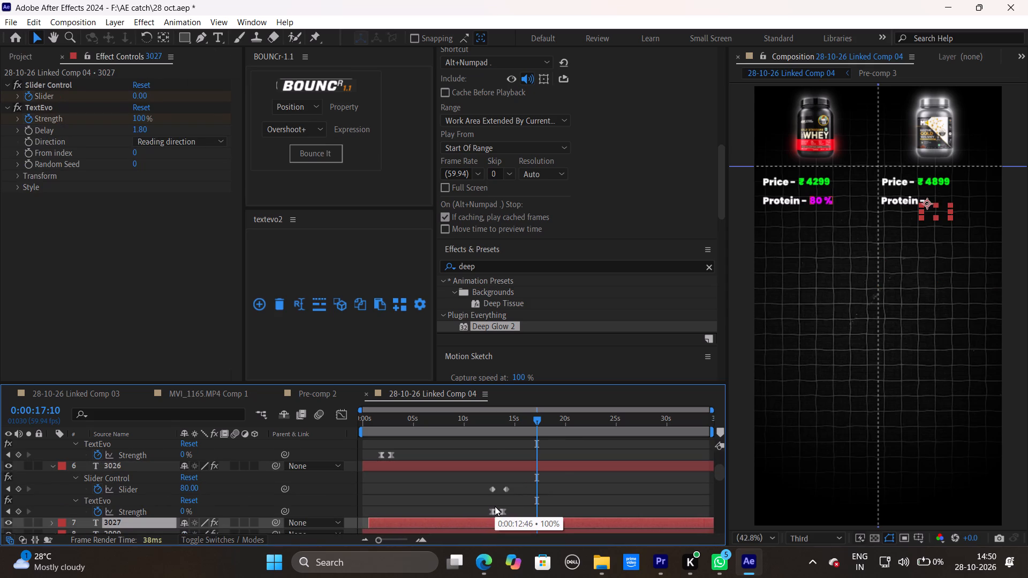
pyautogui.moveTo(511, 485); pyautogui.dragTo(489, 512)
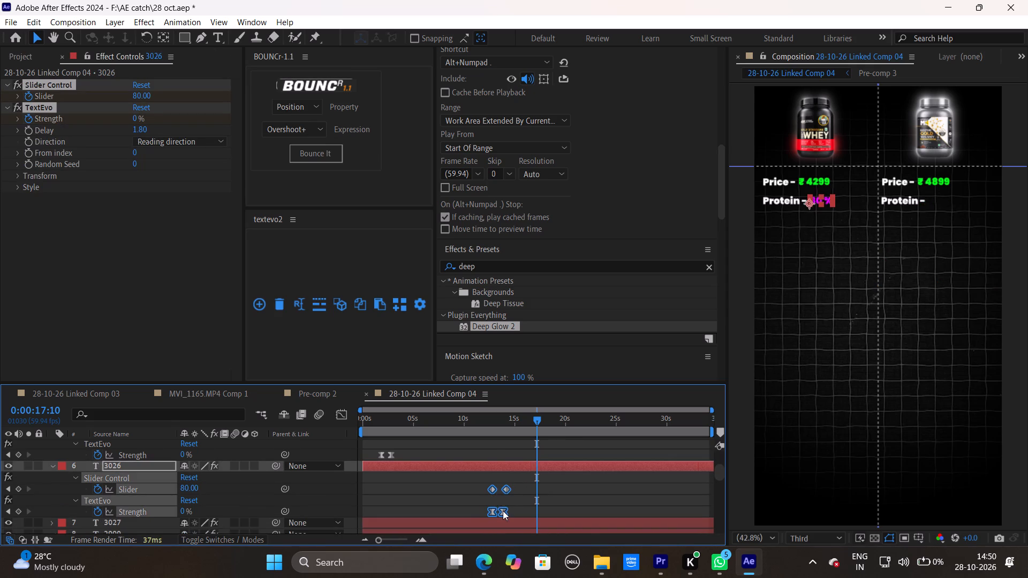
pyautogui.moveTo(503, 511); pyautogui.dragTo(533, 514)
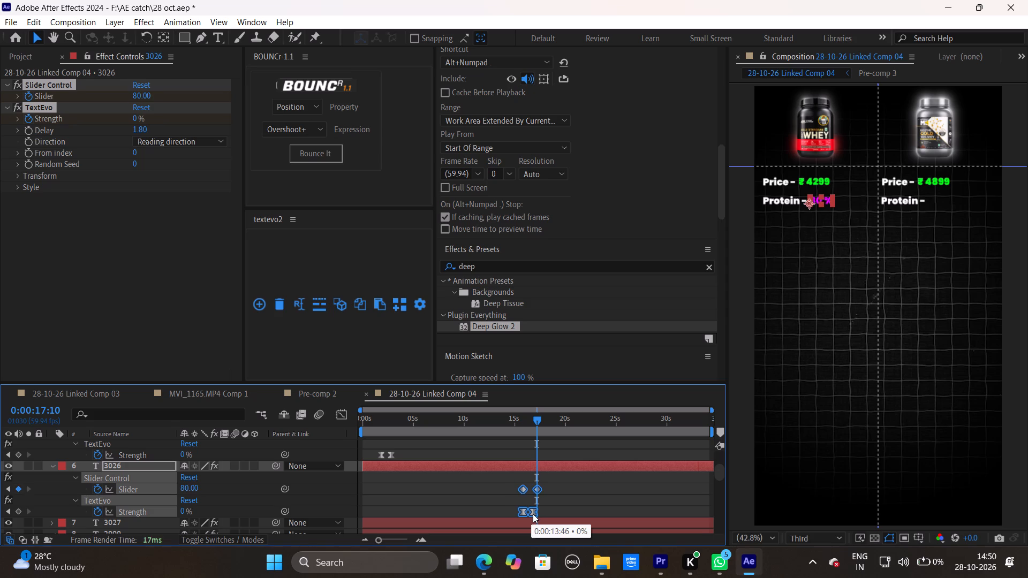
pyautogui.moveTo(533, 514); pyautogui.dragTo(533, 514)
pyautogui.click(554, 496)
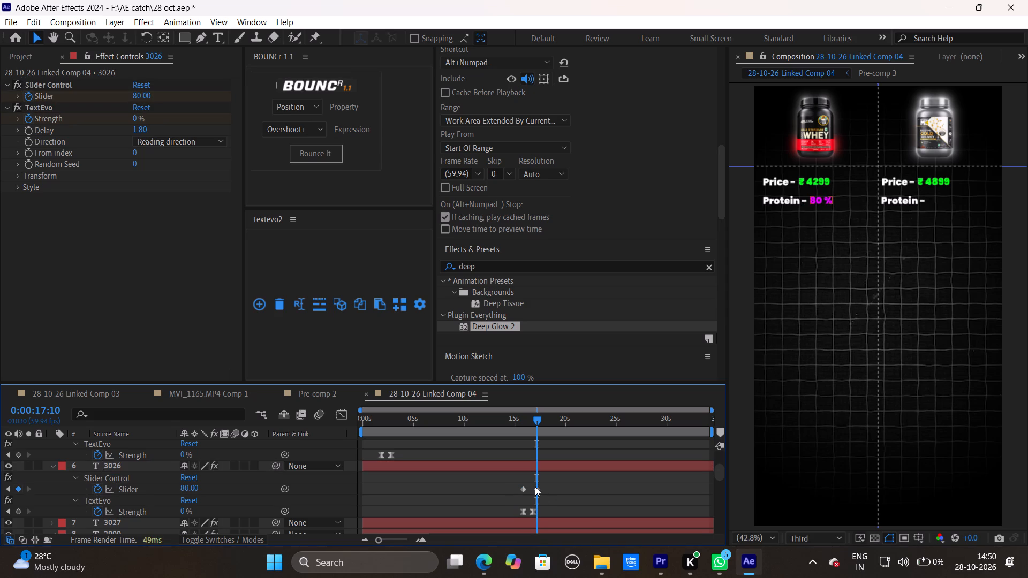
# Replace the 3026 layer's final Slider keyframe with a new one of 79 at 0:00:17:10.
pyautogui.click(535, 486)
pyautogui.press('Delete')
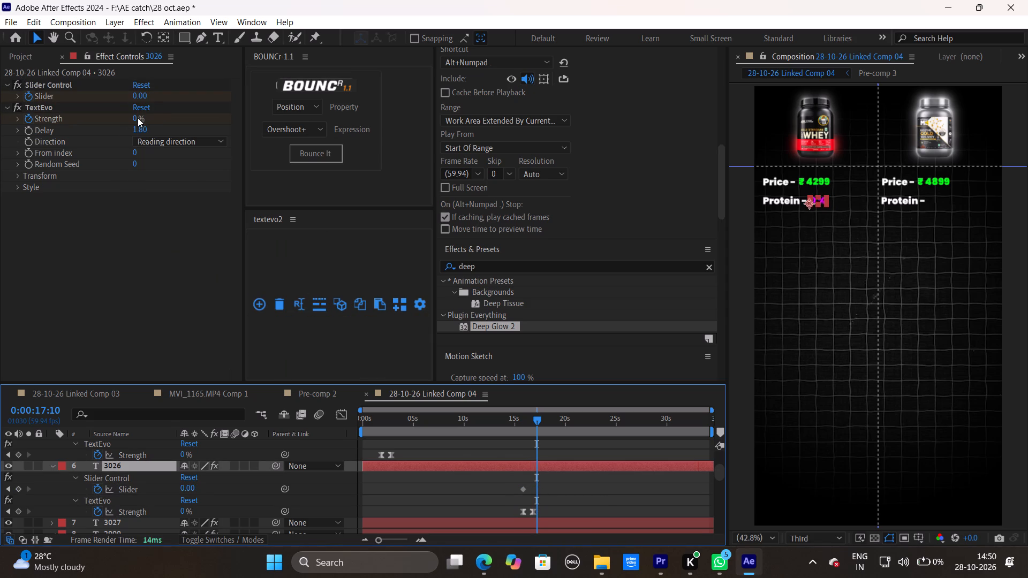
pyautogui.click(146, 94)
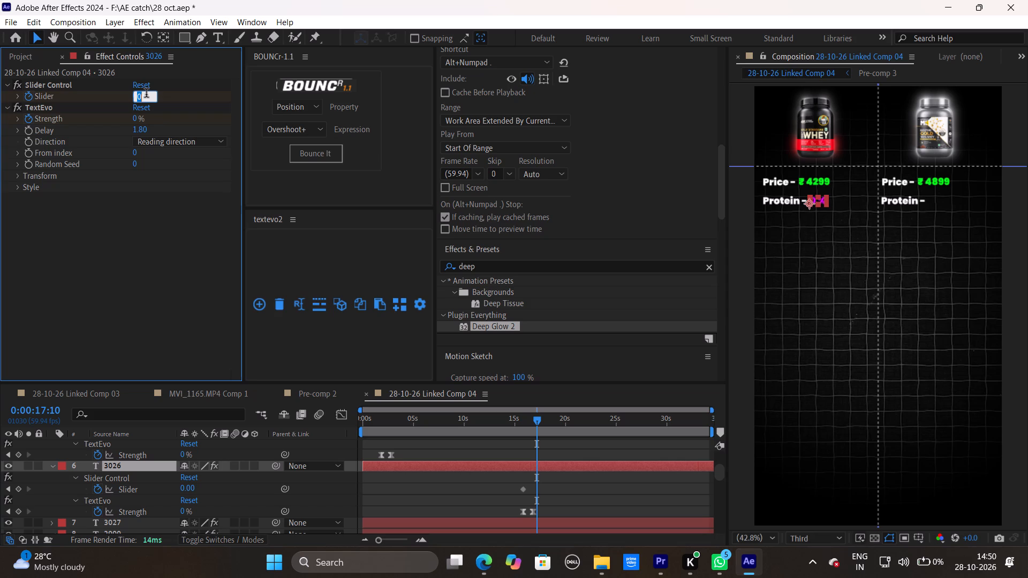
pyautogui.write('79')
pyautogui.press('Return')
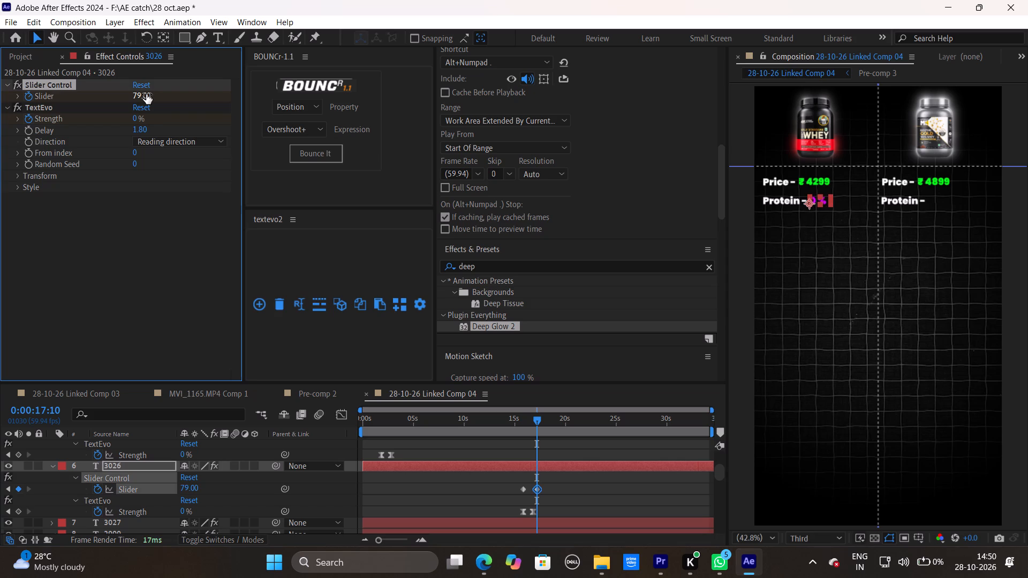
pyautogui.click(576, 486)
# Play back the comp from 0:00:17:10 in repeated passes to find the second protein value's cue, stopping at 0:00:20:44.
pyautogui.press('space')
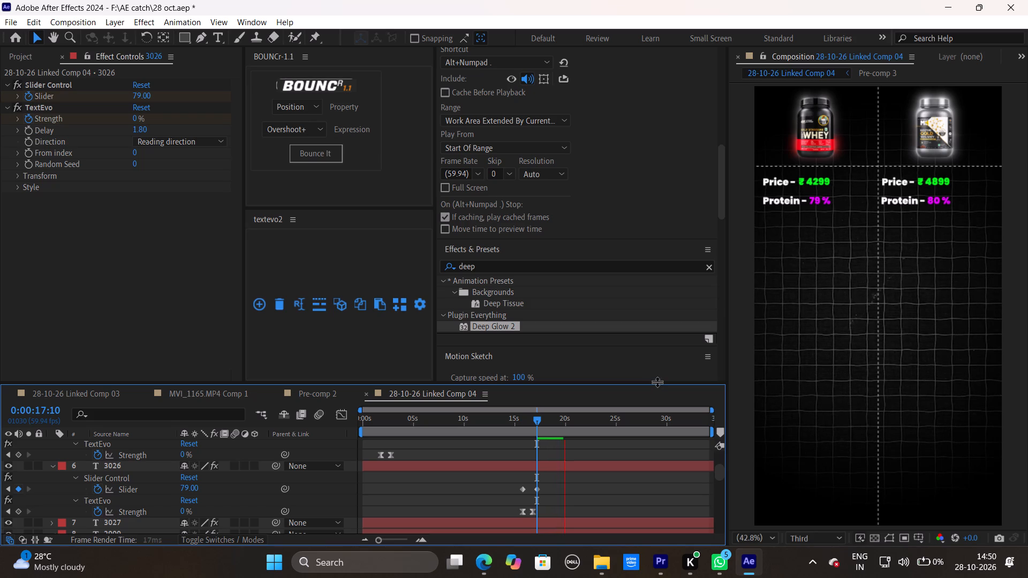
pyautogui.press('space')
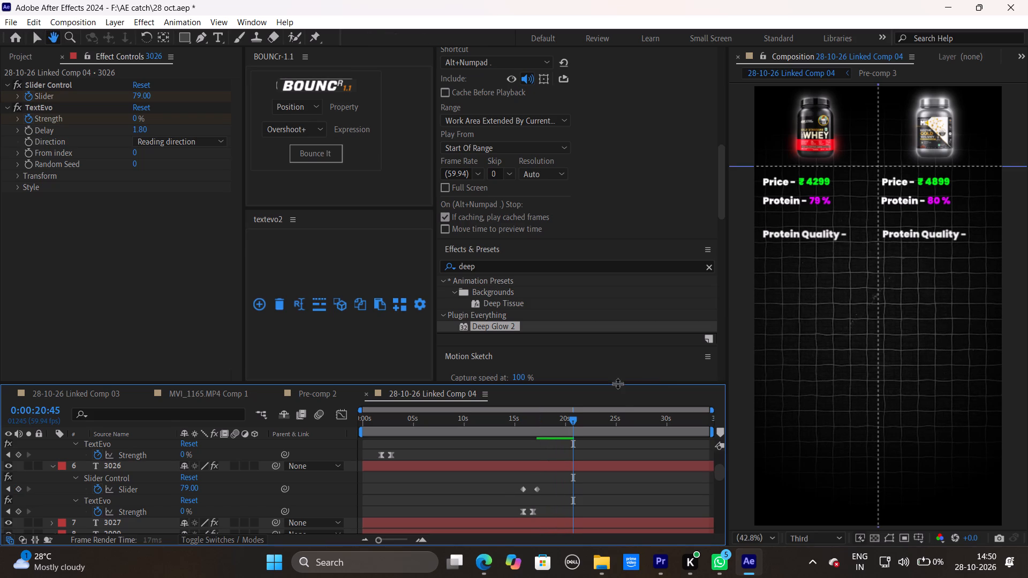
pyautogui.moveTo(576, 420); pyautogui.dragTo(547, 424)
pyautogui.press('space')
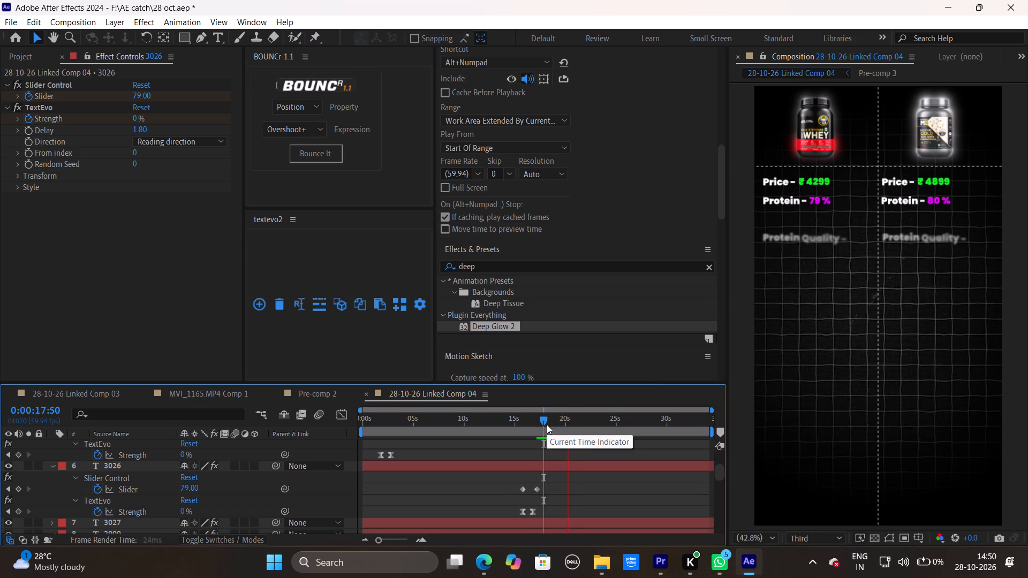
pyautogui.press('space')
pyautogui.click(553, 423)
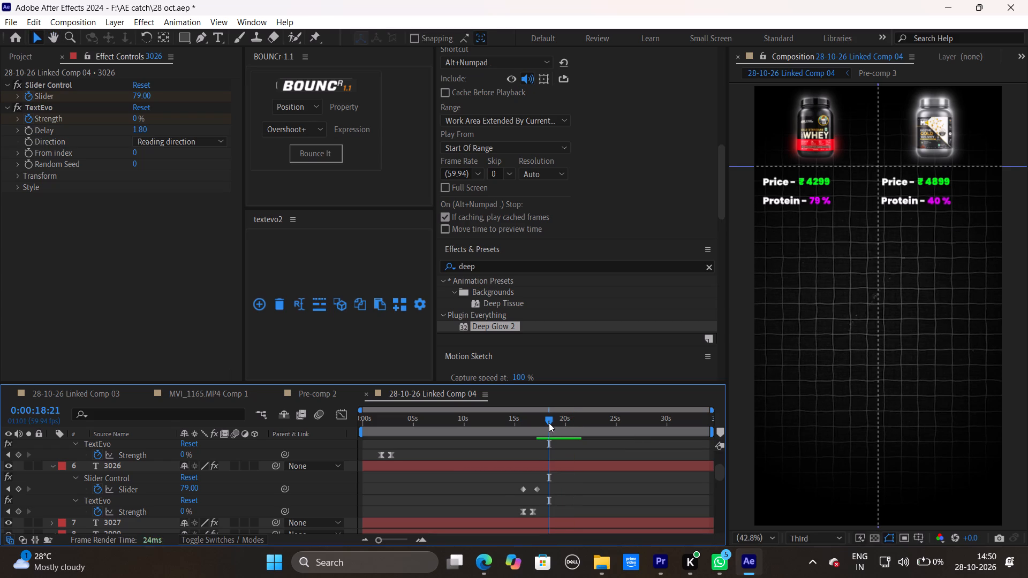
pyautogui.press('space')
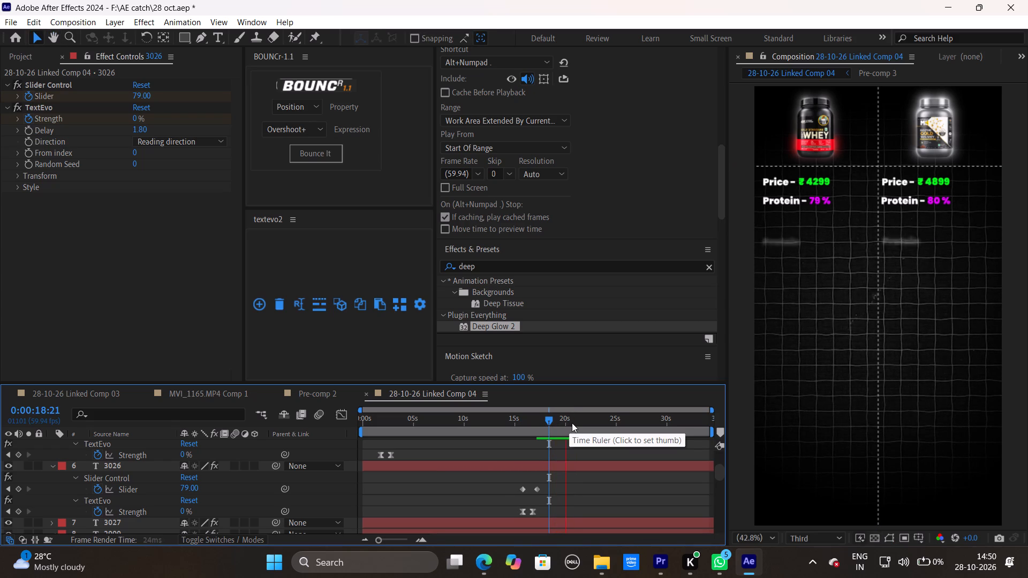
pyautogui.press('space')
# Shift the Slider and TextEvo Strength keyframes of the 3027 protein layer so its count-up ends at about 0:00:20:44.
pyautogui.scroll(1, 586, 448)
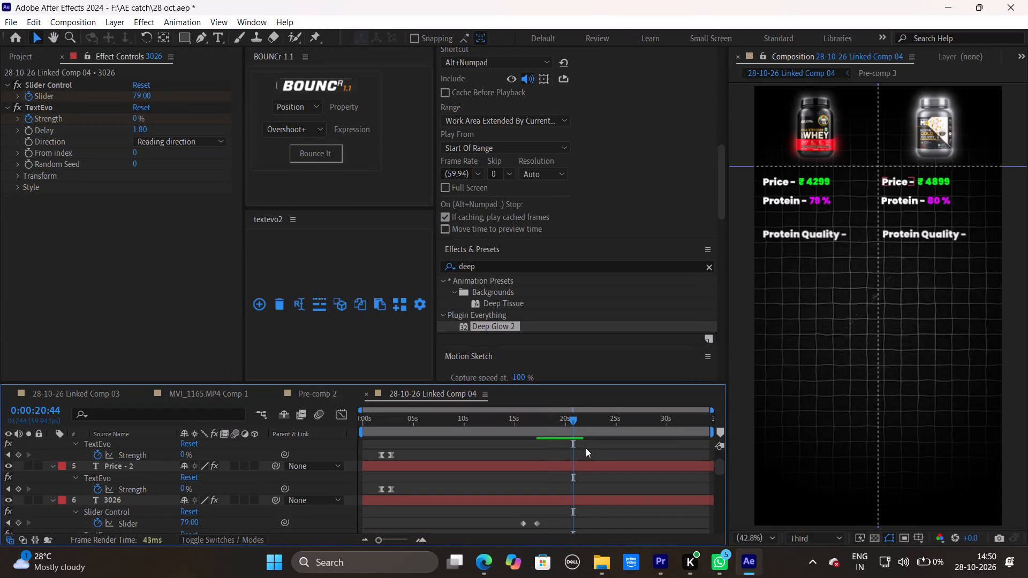
pyautogui.scroll(-3, 644, 429)
pyautogui.click(601, 456)
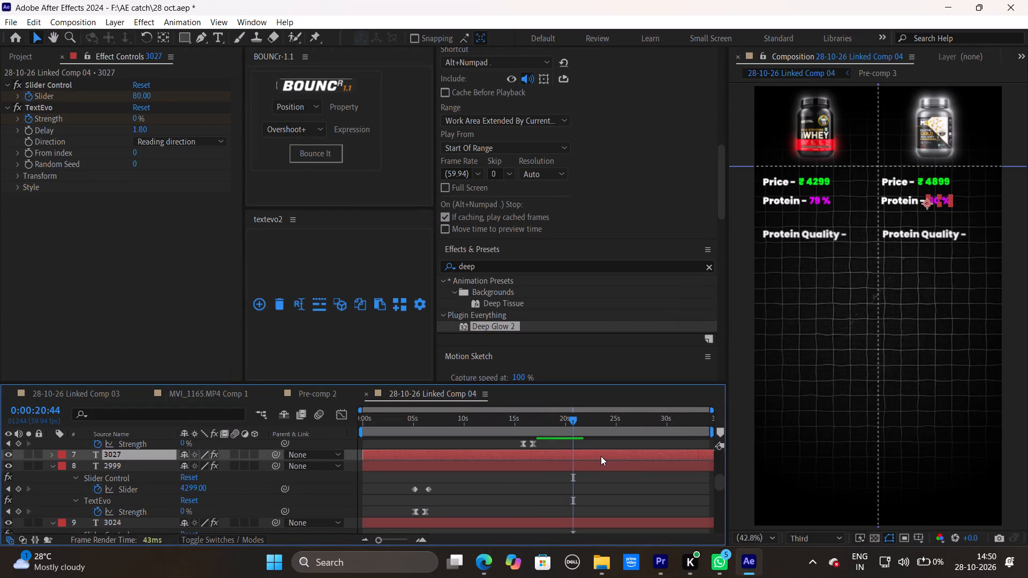
pyautogui.press('u')
pyautogui.moveTo(573, 478); pyautogui.dragTo(573, 478)
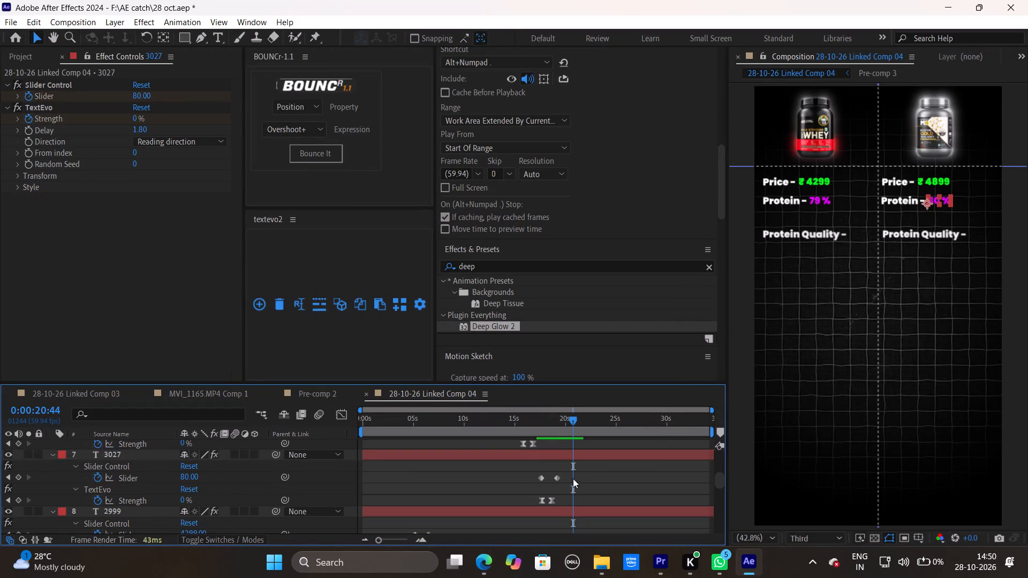
pyautogui.moveTo(573, 478); pyautogui.dragTo(528, 502)
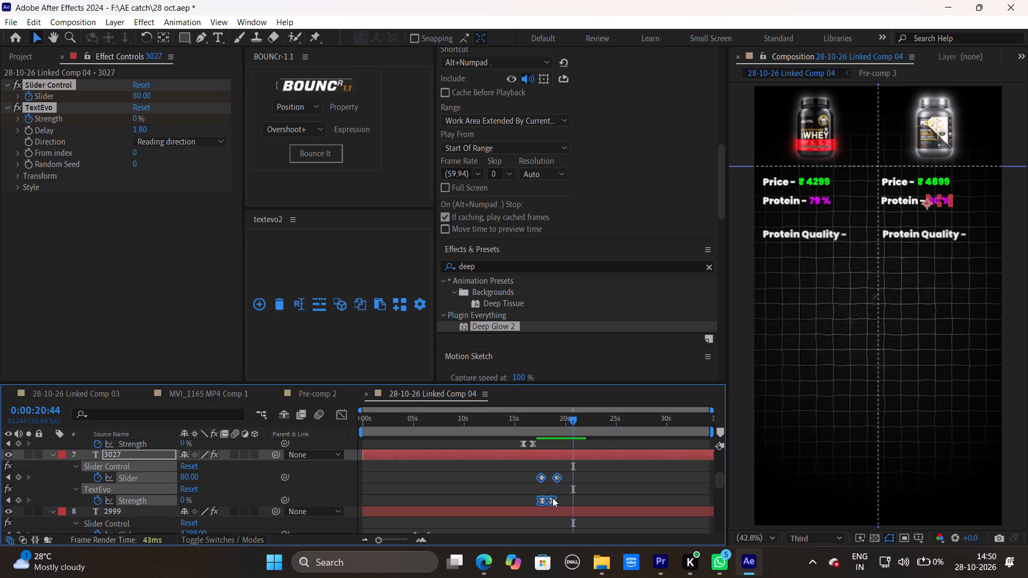
pyautogui.moveTo(553, 498); pyautogui.dragTo(567, 499)
# Play back the comp from about 0:00:18:21 in repeated passes to check the second protein value's timing, stopping at 0:00:19:45.
pyautogui.moveTo(574, 420); pyautogui.dragTo(550, 423)
pyautogui.press('space')
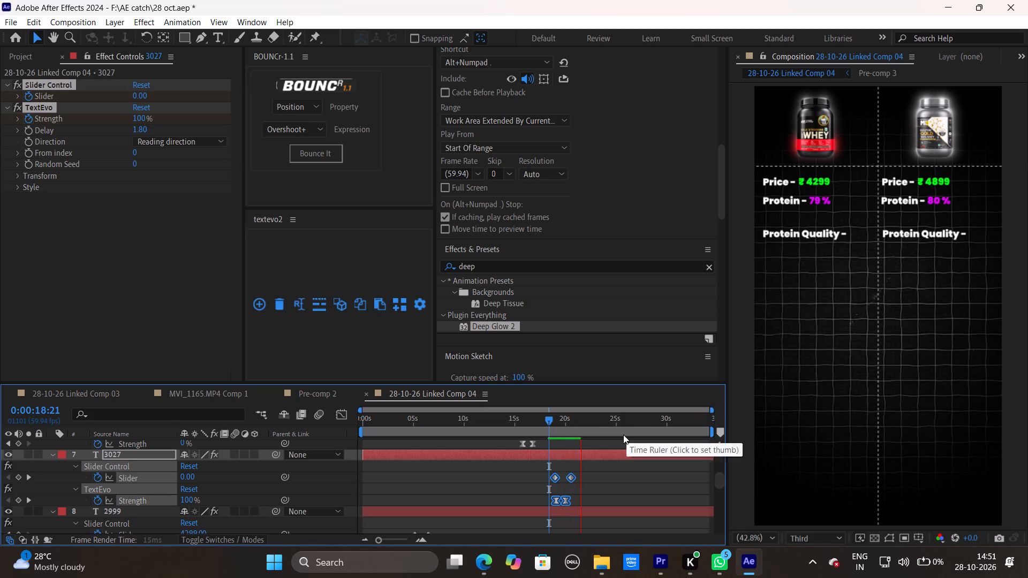
pyautogui.press('space')
pyautogui.moveTo(579, 427); pyautogui.dragTo(545, 434)
pyautogui.press('space')
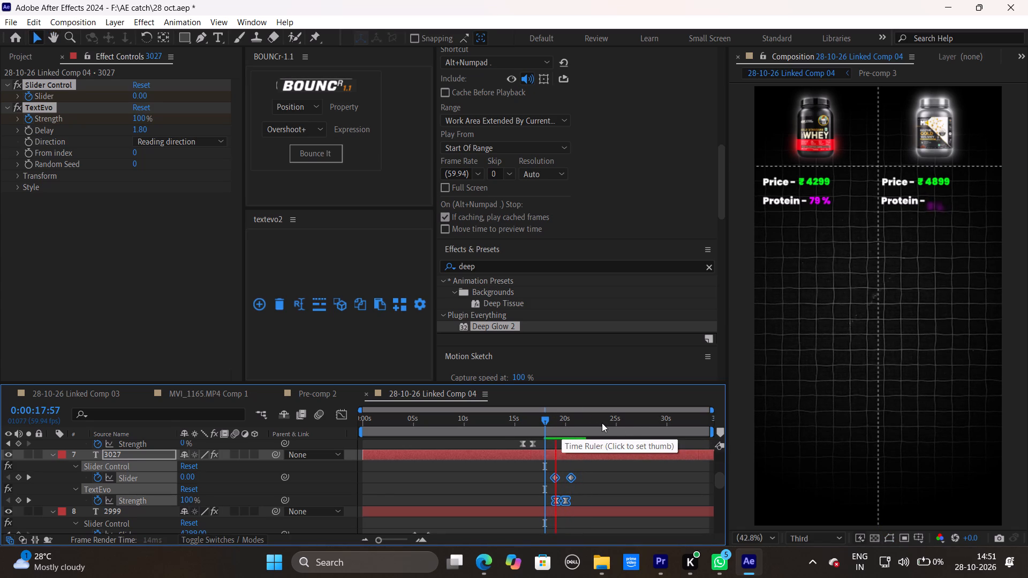
pyautogui.press('space')
pyautogui.moveTo(568, 412); pyautogui.dragTo(559, 417)
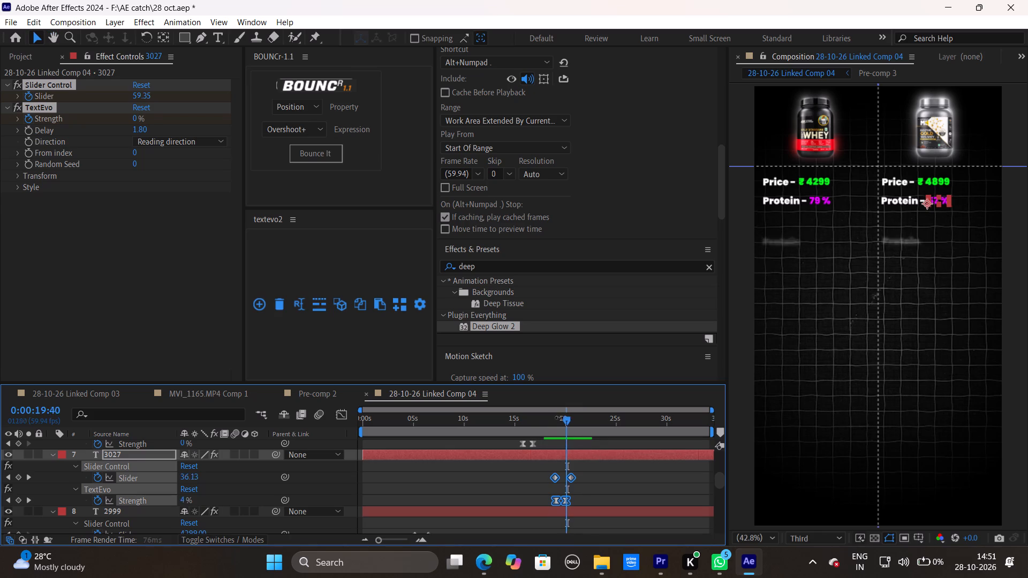
pyautogui.moveTo(559, 417); pyautogui.dragTo(550, 423)
pyautogui.press('space')
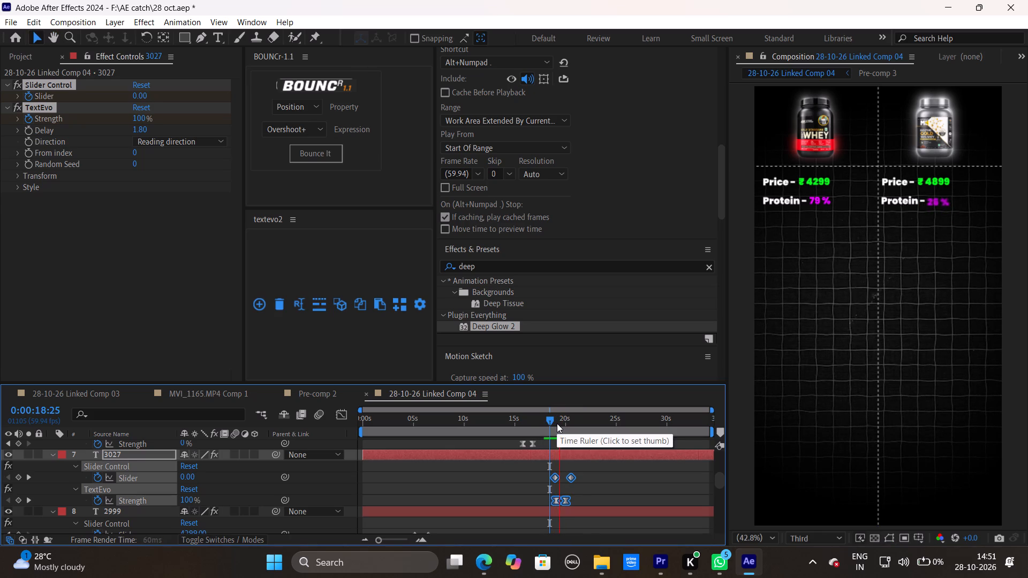
pyautogui.press('space')
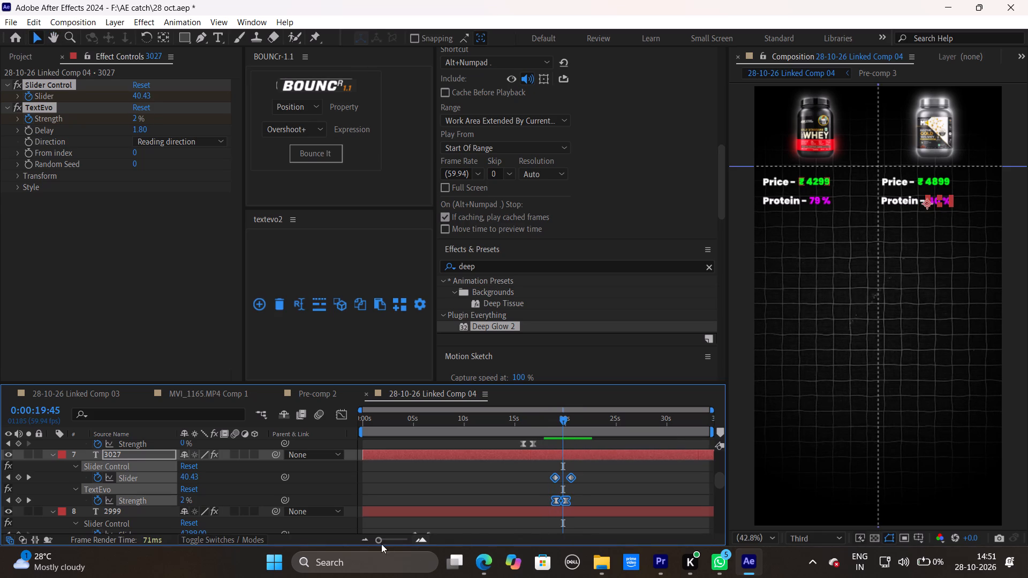
# Retime the 3027 layer's count-up: move its starting Slider and Strength keyframes to about 0:00:19:30 and the final Slider keyframe to about 0:00:20:17.
pyautogui.moveTo(378, 541); pyautogui.dragTo(395, 539)
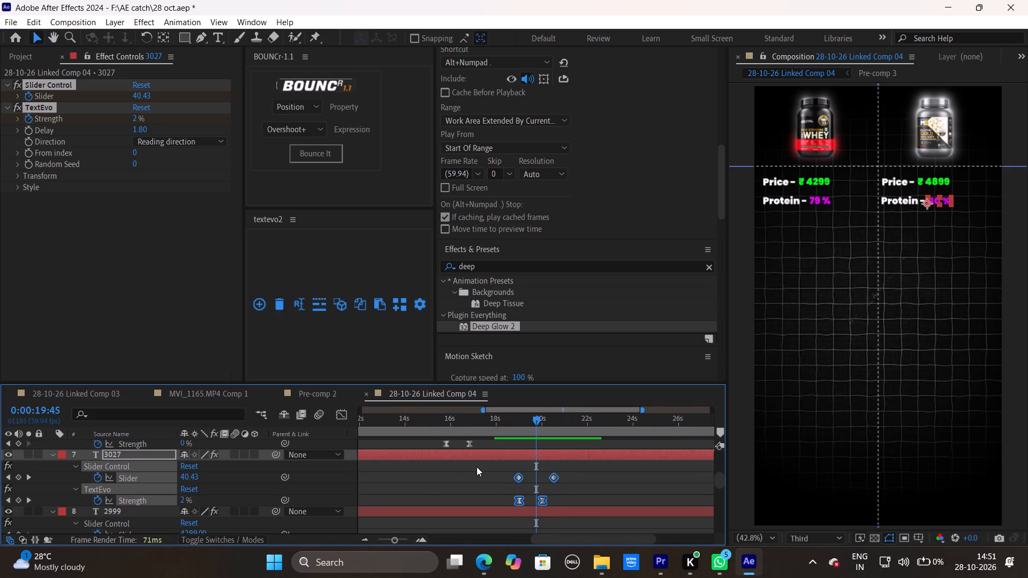
pyautogui.click(477, 467)
pyautogui.moveTo(495, 466); pyautogui.dragTo(523, 498)
pyautogui.moveTo(518, 500); pyautogui.dragTo(522, 500)
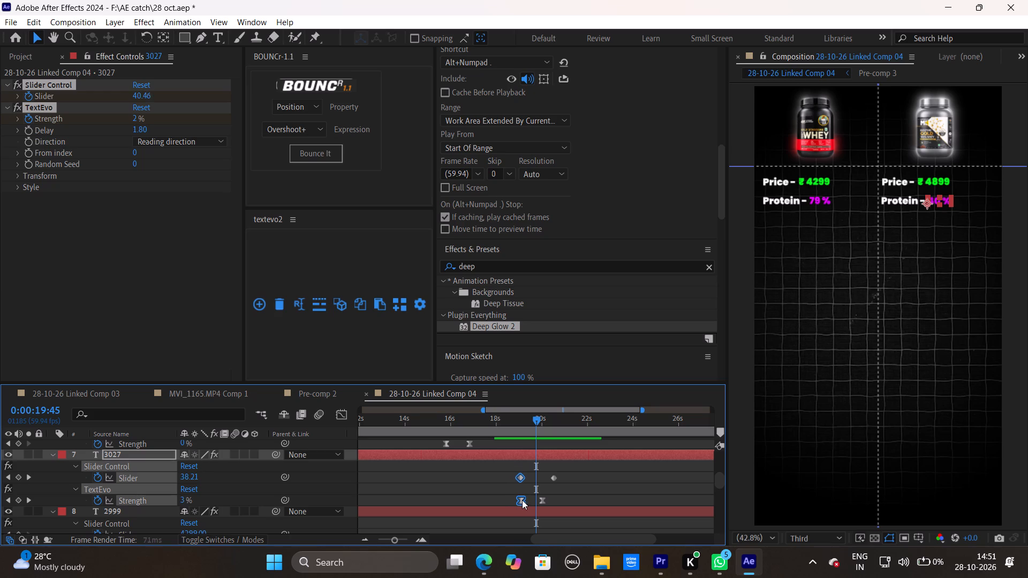
pyautogui.moveTo(522, 500); pyautogui.dragTo(529, 500)
pyautogui.moveTo(553, 479); pyautogui.dragTo(553, 478)
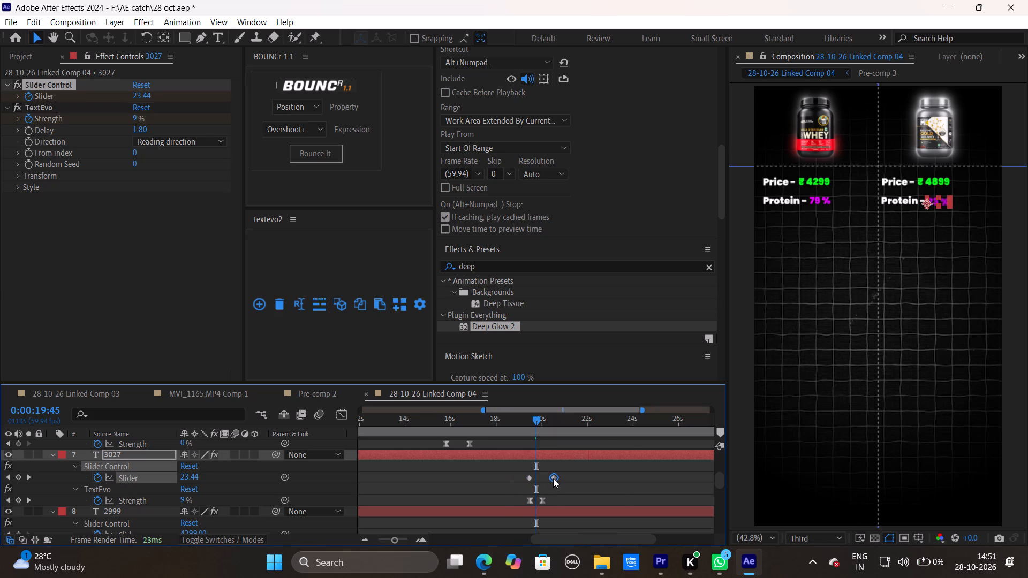
pyautogui.moveTo(553, 478); pyautogui.dragTo(547, 479)
# Play back the comp from about 0:00:19:13 in repeated passes to check the second protein value's count-up, stopping at 0:00:20:53.
pyautogui.moveTo(535, 414); pyautogui.dragTo(526, 419)
pyautogui.press('space')
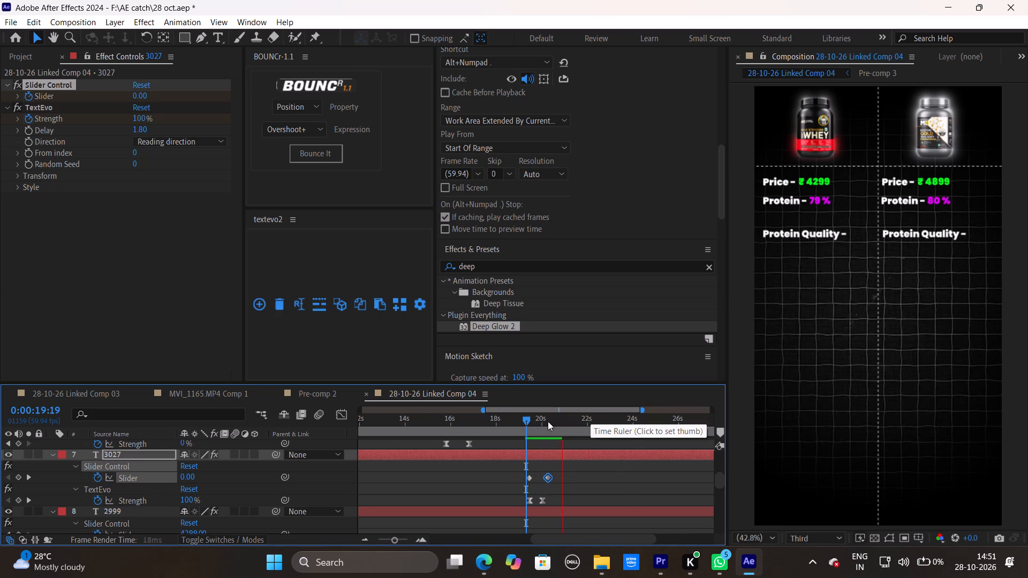
pyautogui.press('space')
pyautogui.moveTo(555, 421); pyautogui.dragTo(524, 431)
pyautogui.press('space')
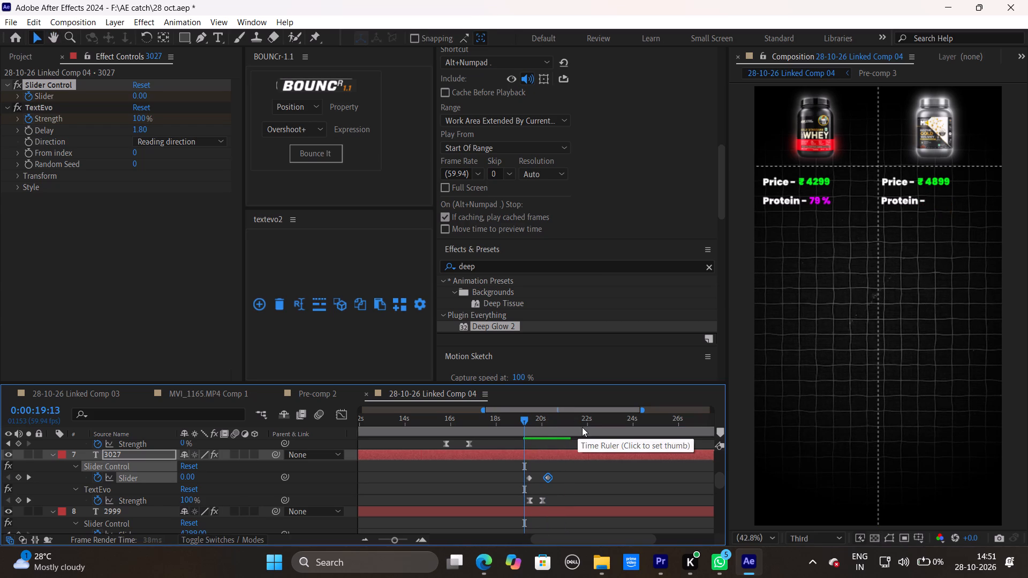
pyautogui.press('space')
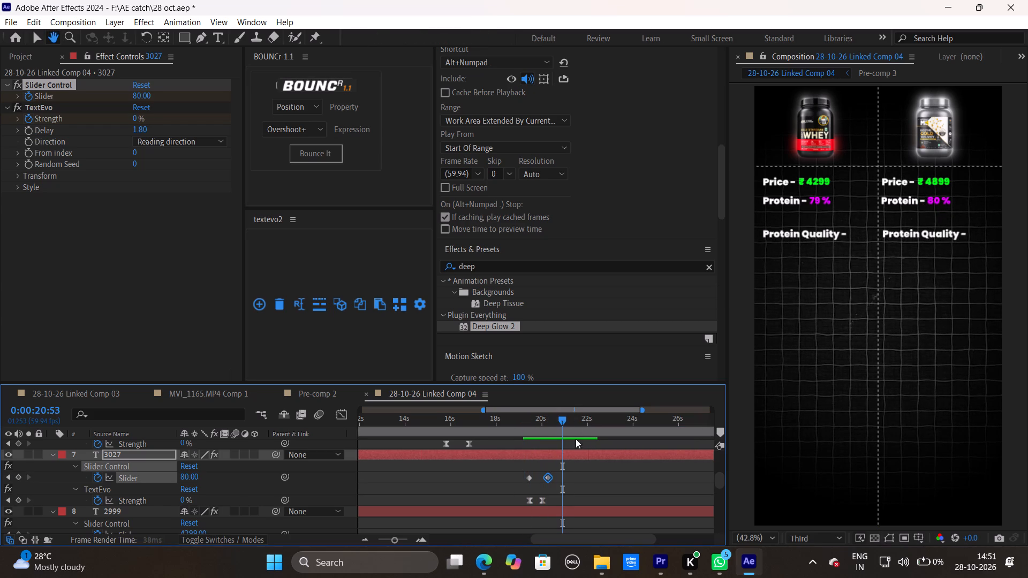
# Replace the 3027 layer's final Slider keyframe with a new one of 75 at 0:00:20:17.
pyautogui.moveTo(560, 419); pyautogui.dragTo(546, 424)
pyautogui.click(566, 480)
pyautogui.click(546, 476)
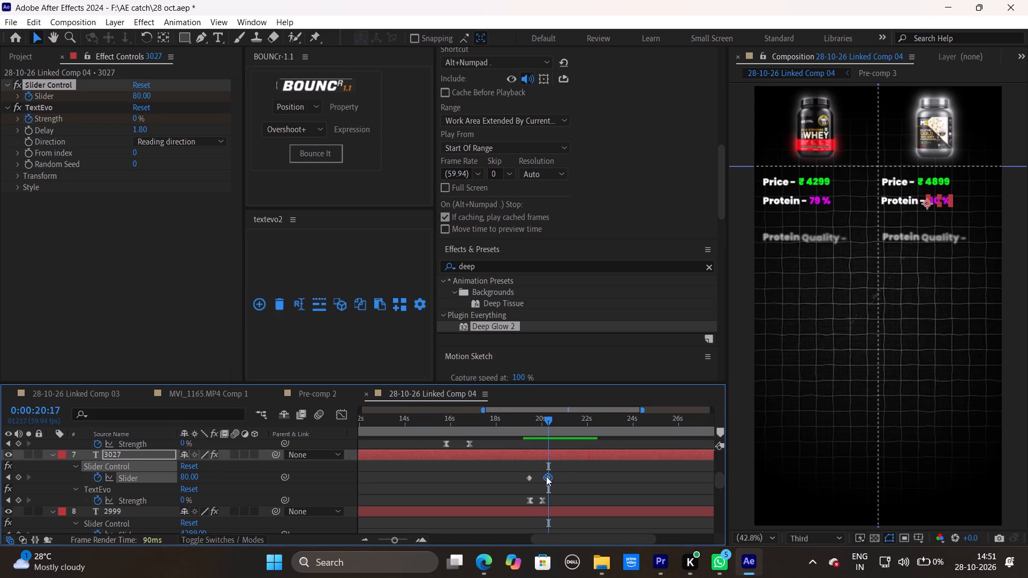
pyautogui.press('Delete')
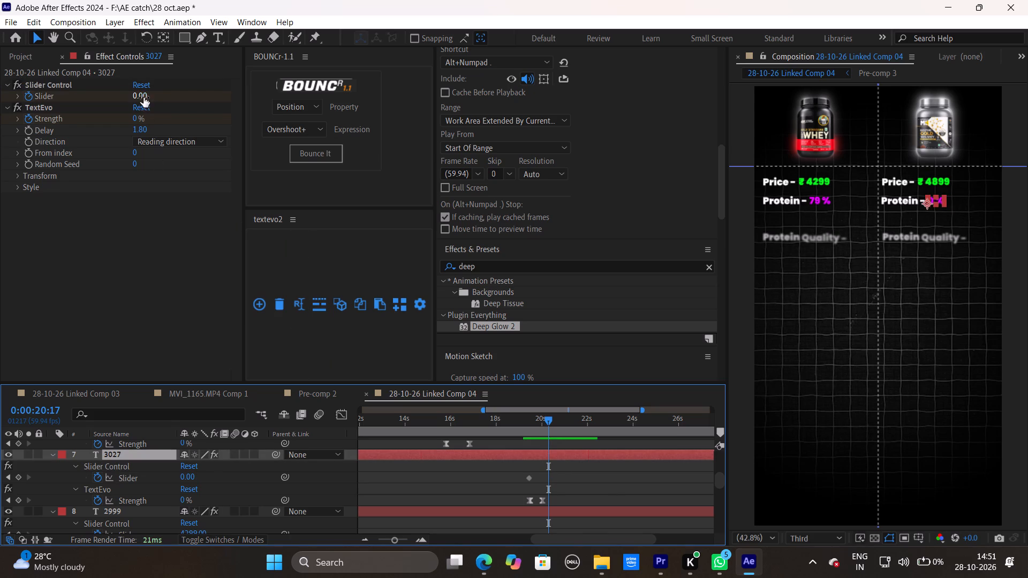
pyautogui.click(143, 97)
pyautogui.write('75')
pyautogui.press('Return')
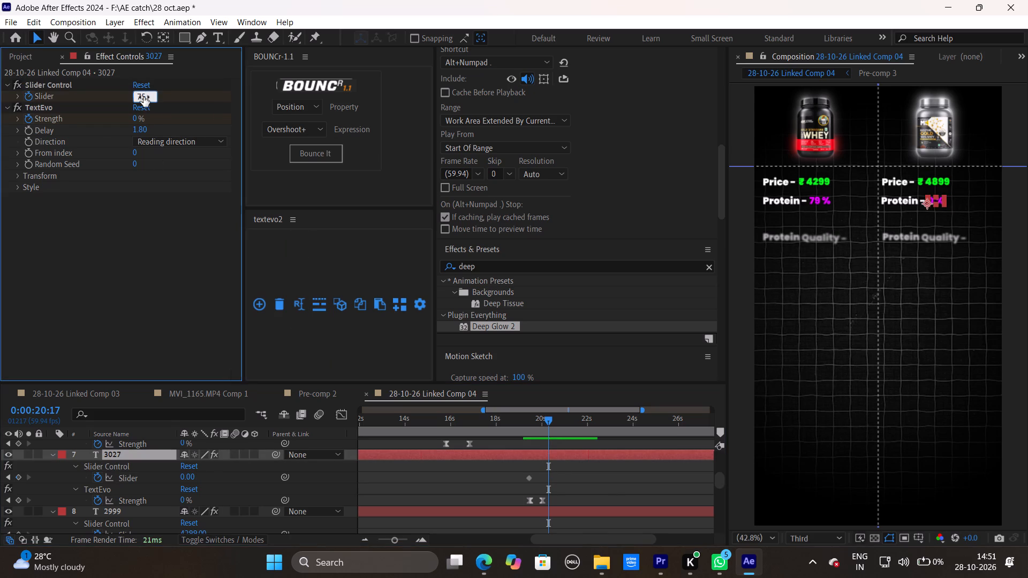
pyautogui.click(596, 499)
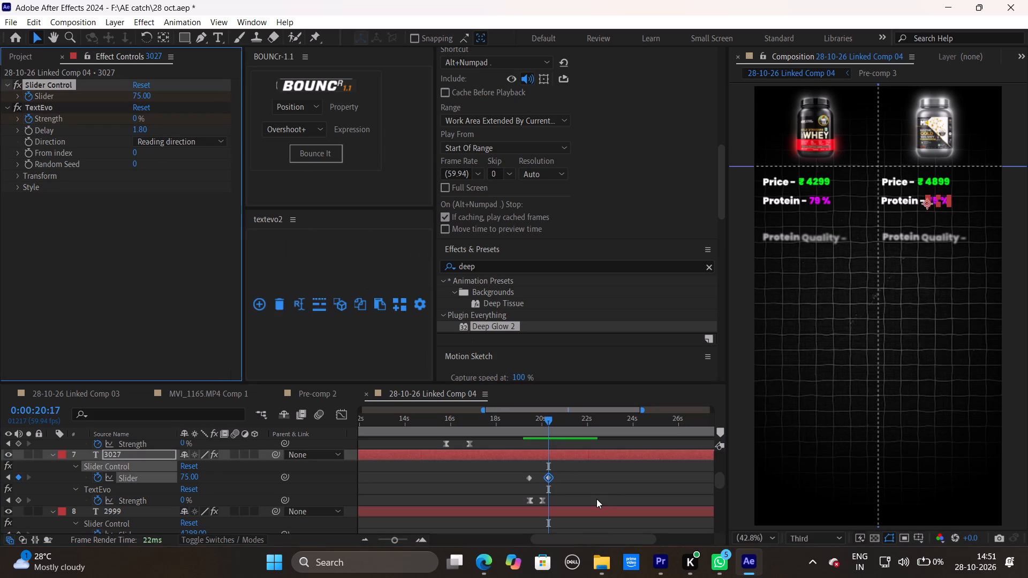
# Play back the comp from 0:00:20:17 in repeated passes to check the Protein Quality captions against the voiceover, stopping at 0:00:21:19.
pyautogui.press('space')
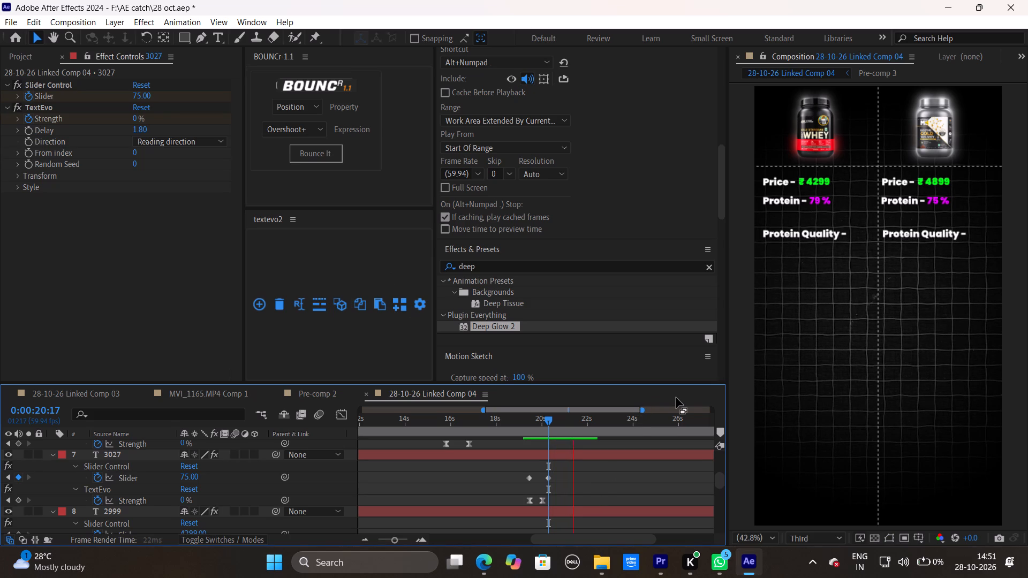
pyautogui.press('space')
pyautogui.moveTo(581, 422); pyautogui.dragTo(568, 425)
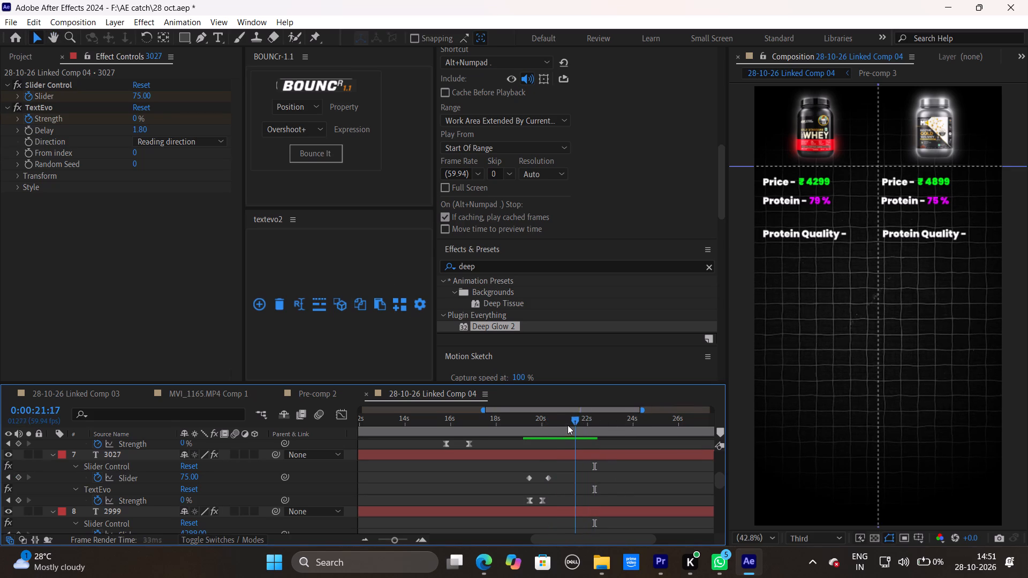
pyautogui.moveTo(568, 425); pyautogui.dragTo(555, 427)
pyautogui.press('space')
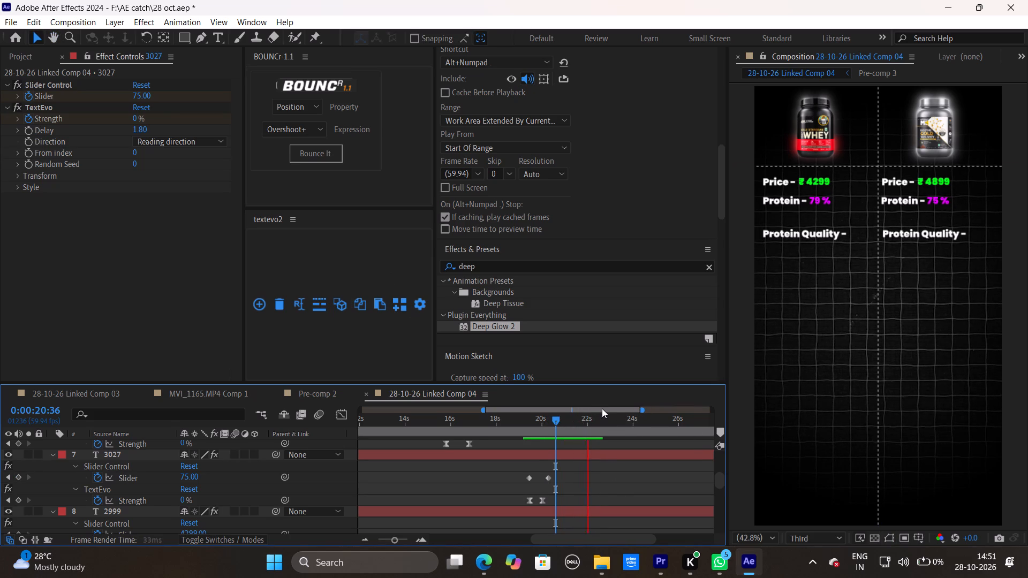
pyautogui.press('space')
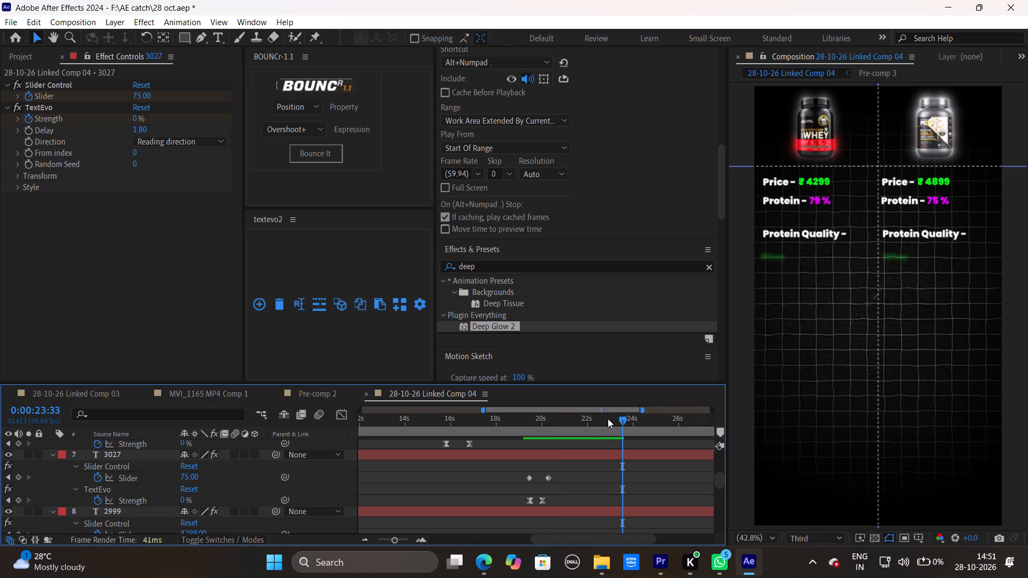
pyautogui.moveTo(607, 421); pyautogui.dragTo(566, 436)
pyautogui.press('space')
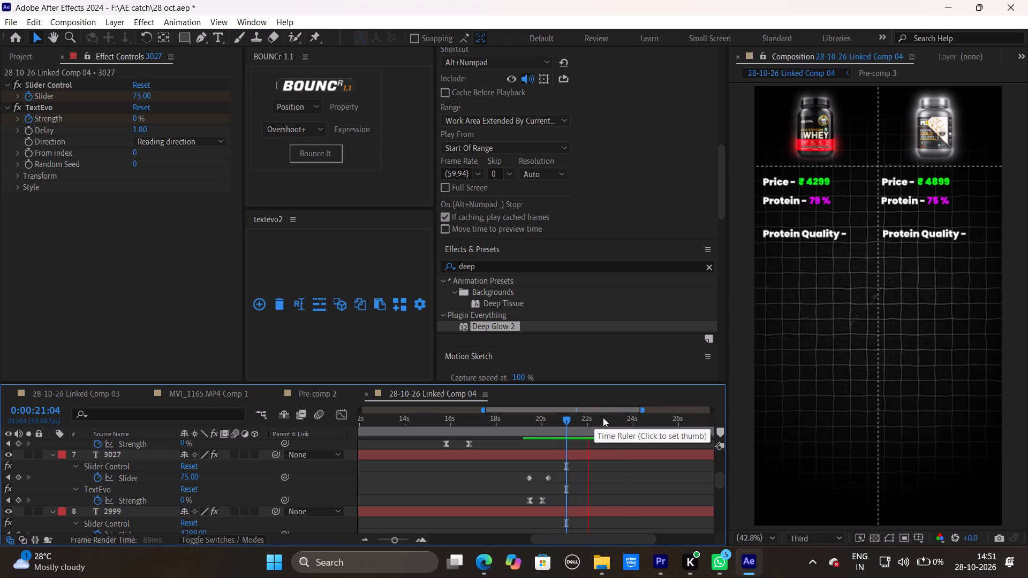
pyautogui.press('space')
pyautogui.moveTo(598, 419); pyautogui.dragTo(556, 430)
pyautogui.press('space')
pyautogui.press('space')
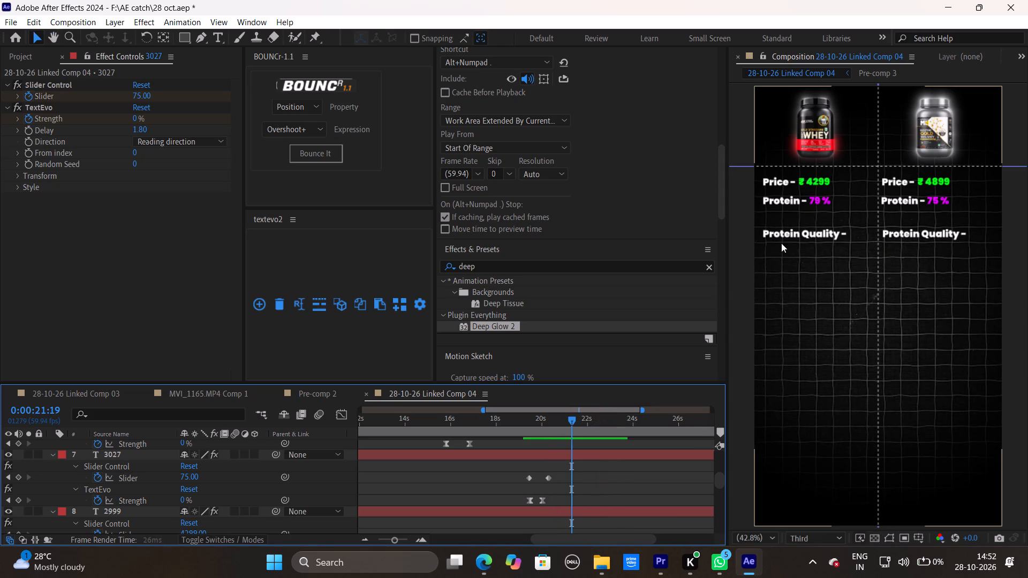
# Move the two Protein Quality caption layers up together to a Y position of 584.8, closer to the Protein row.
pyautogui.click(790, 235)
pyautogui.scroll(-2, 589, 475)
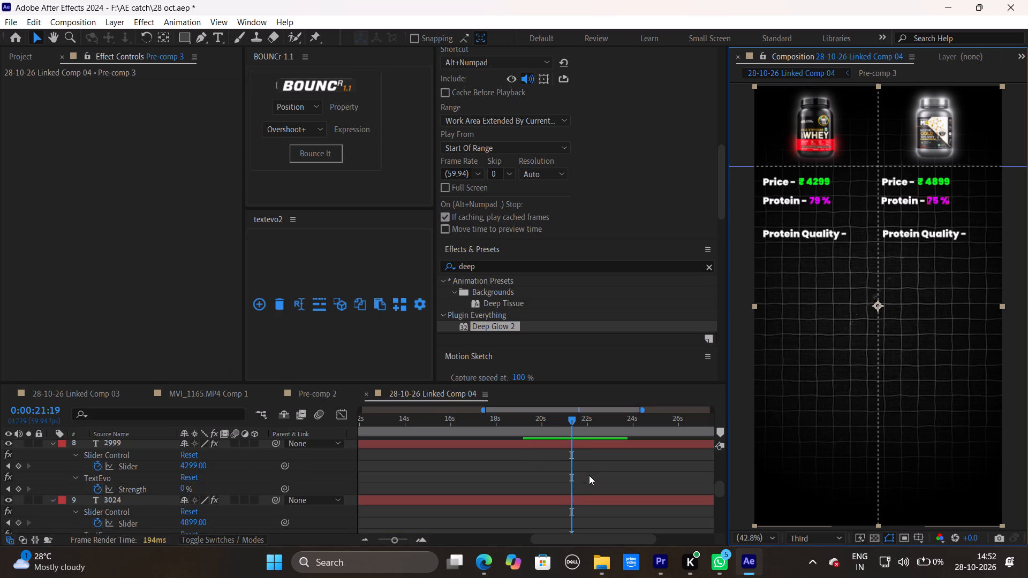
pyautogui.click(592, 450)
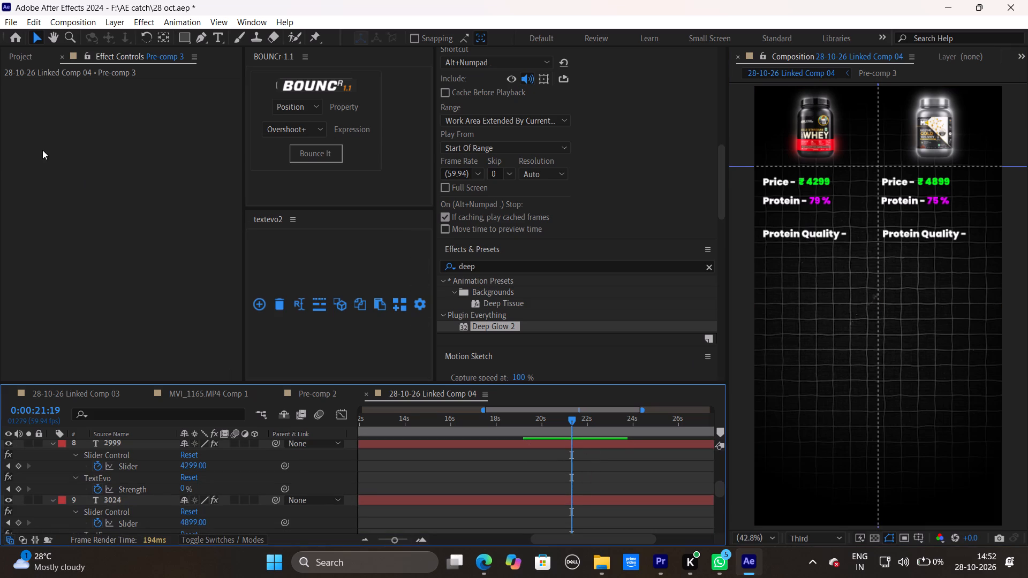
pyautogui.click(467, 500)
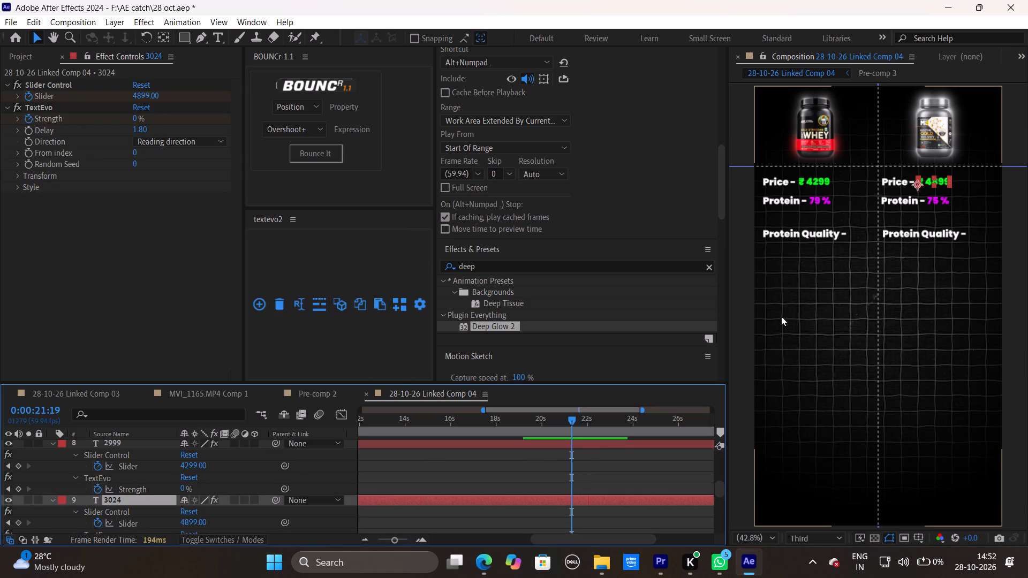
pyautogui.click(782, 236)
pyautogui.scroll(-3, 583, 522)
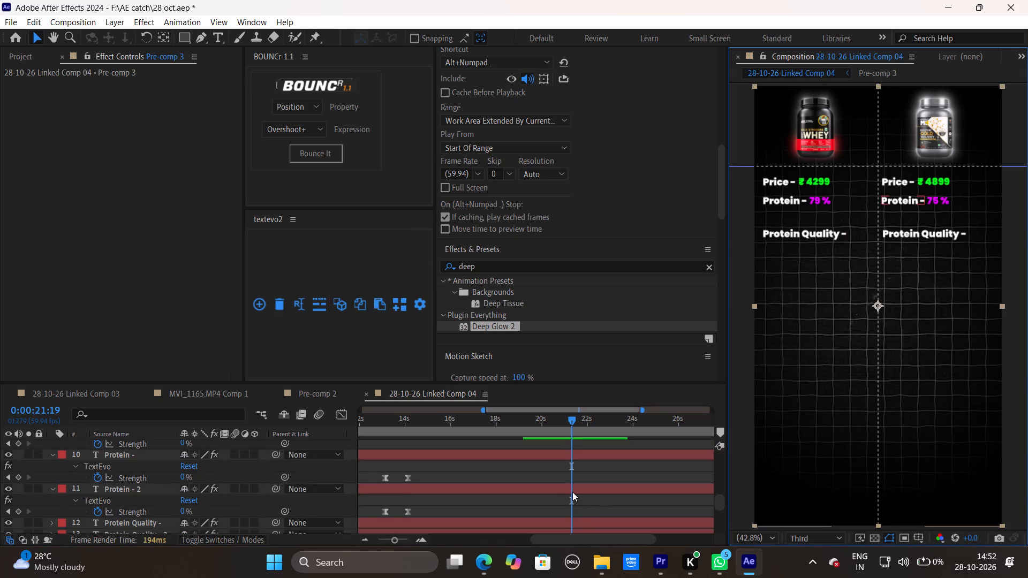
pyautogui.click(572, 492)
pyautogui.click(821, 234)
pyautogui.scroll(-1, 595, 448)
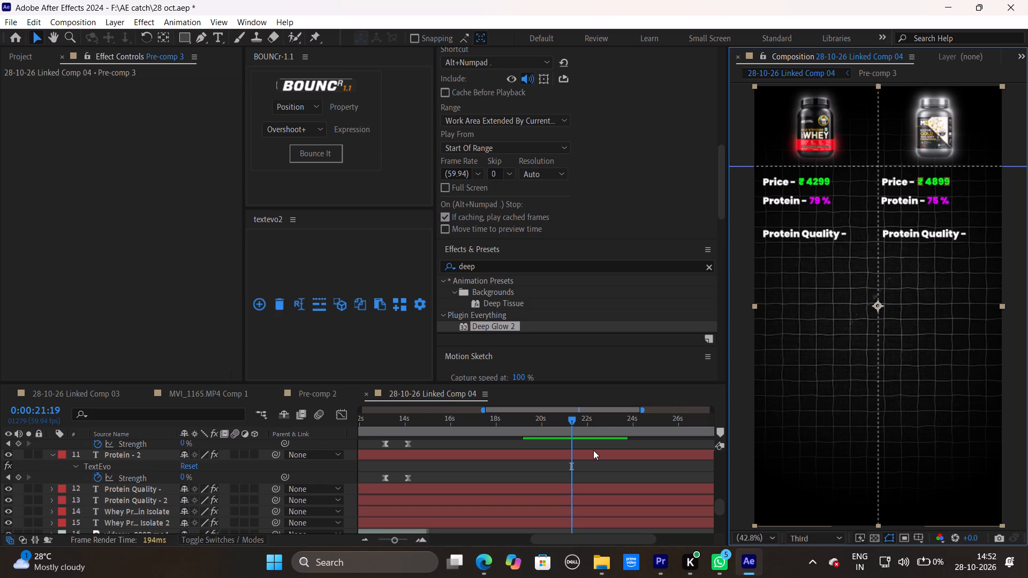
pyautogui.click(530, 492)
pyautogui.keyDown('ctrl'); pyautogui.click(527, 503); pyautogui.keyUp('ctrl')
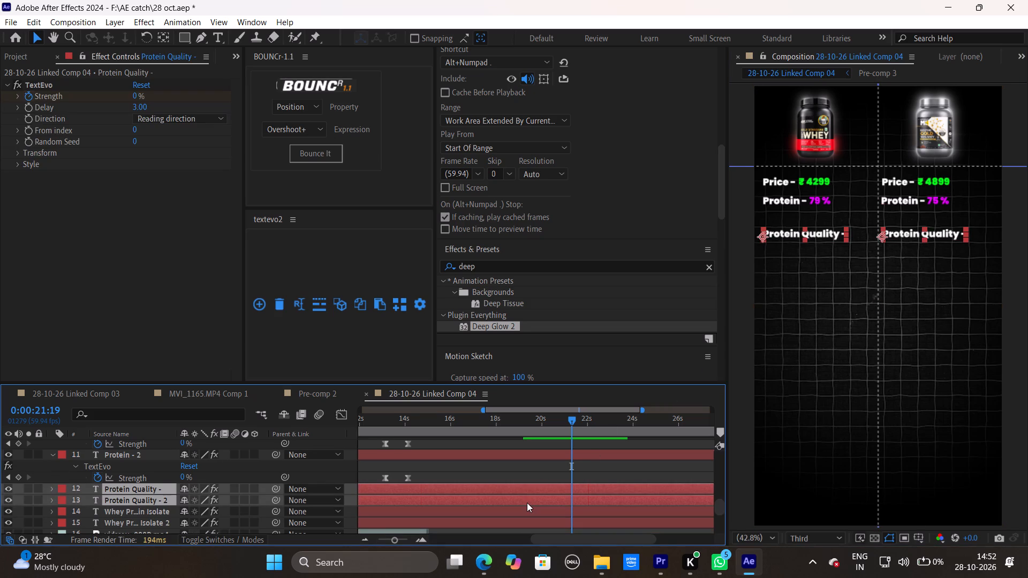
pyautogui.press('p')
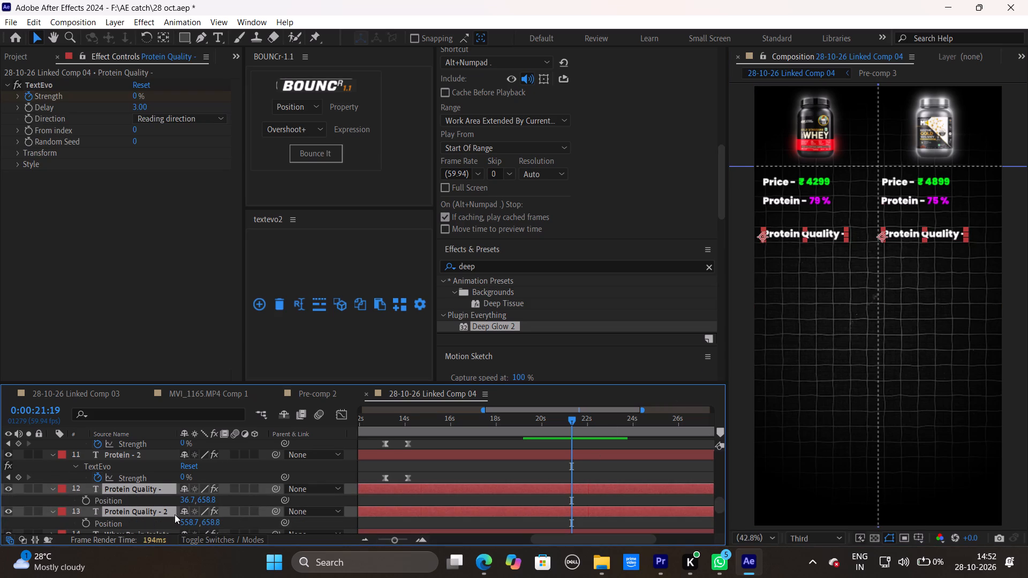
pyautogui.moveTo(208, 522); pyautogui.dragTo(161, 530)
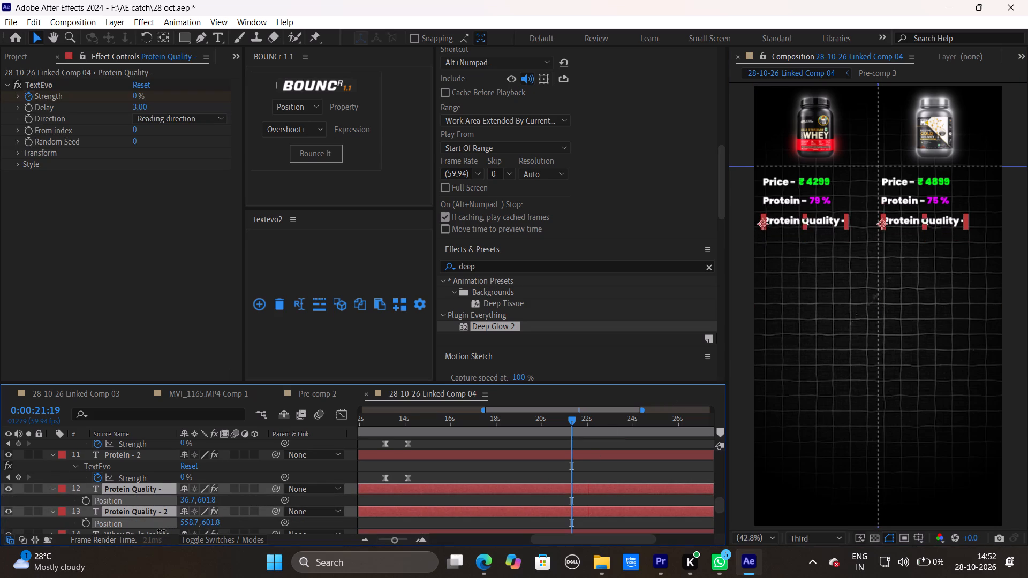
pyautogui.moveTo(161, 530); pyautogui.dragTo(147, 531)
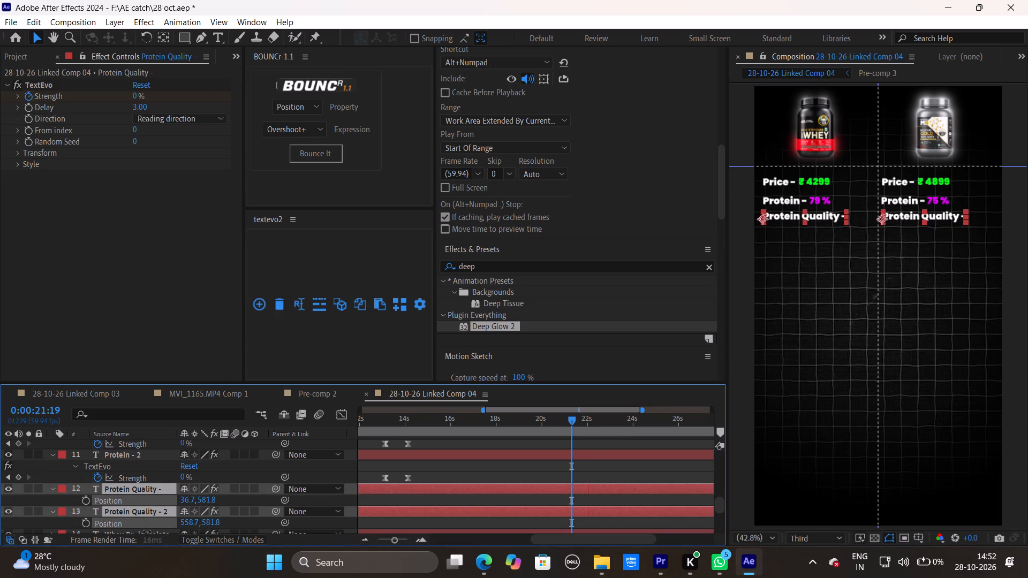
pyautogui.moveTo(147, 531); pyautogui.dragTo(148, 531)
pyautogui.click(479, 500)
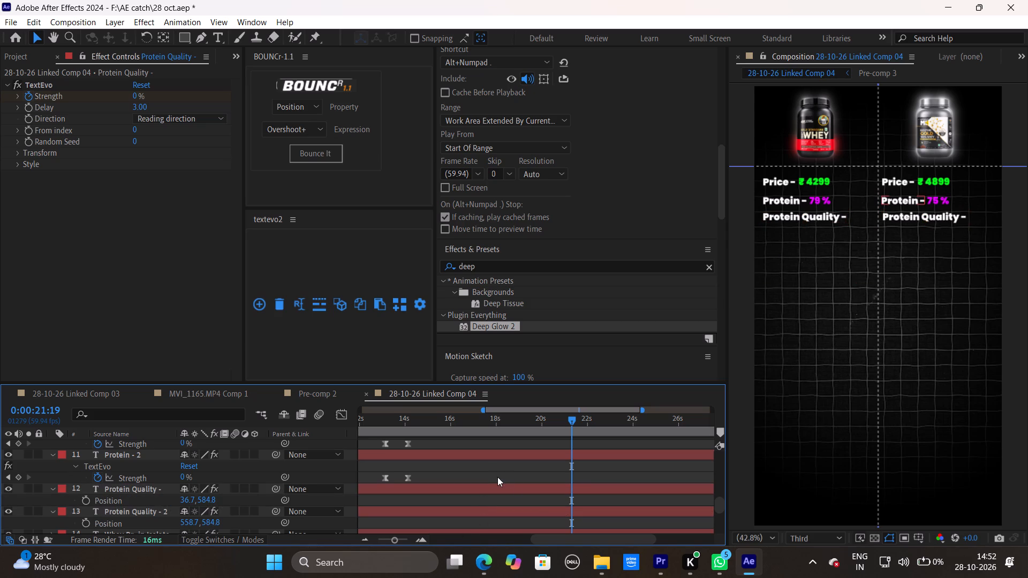
# Shift the TextEvo Strength keyframes of both Protein Quality layers later so their reveal starts at about 0:00:20:40.
pyautogui.click(545, 492)
pyautogui.keyDown('ctrl'); pyautogui.click(543, 509); pyautogui.keyUp('ctrl')
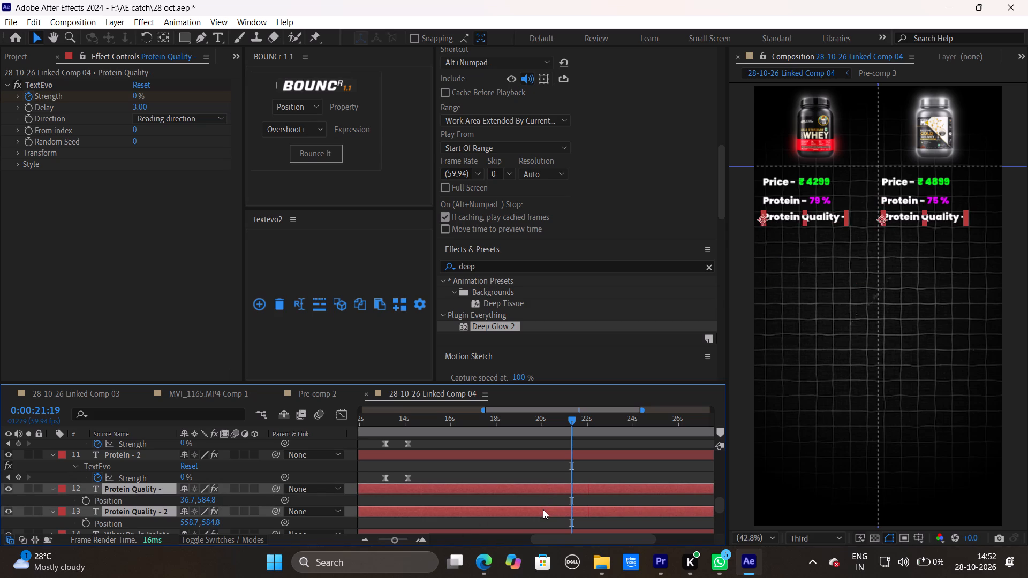
pyautogui.press('u')
pyautogui.scroll(-1, 576, 507)
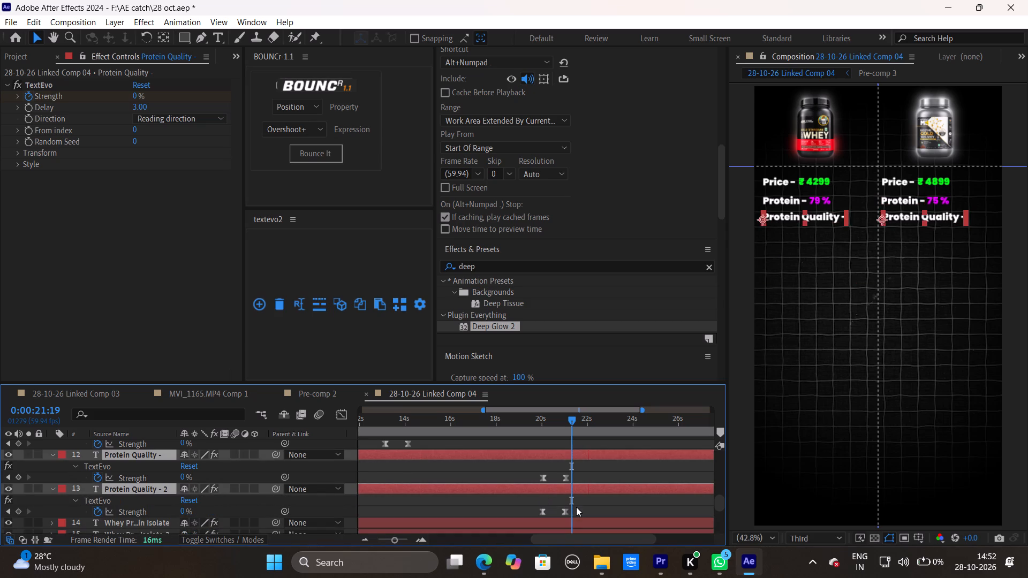
pyautogui.moveTo(572, 421); pyautogui.dragTo(534, 427)
pyautogui.press('space')
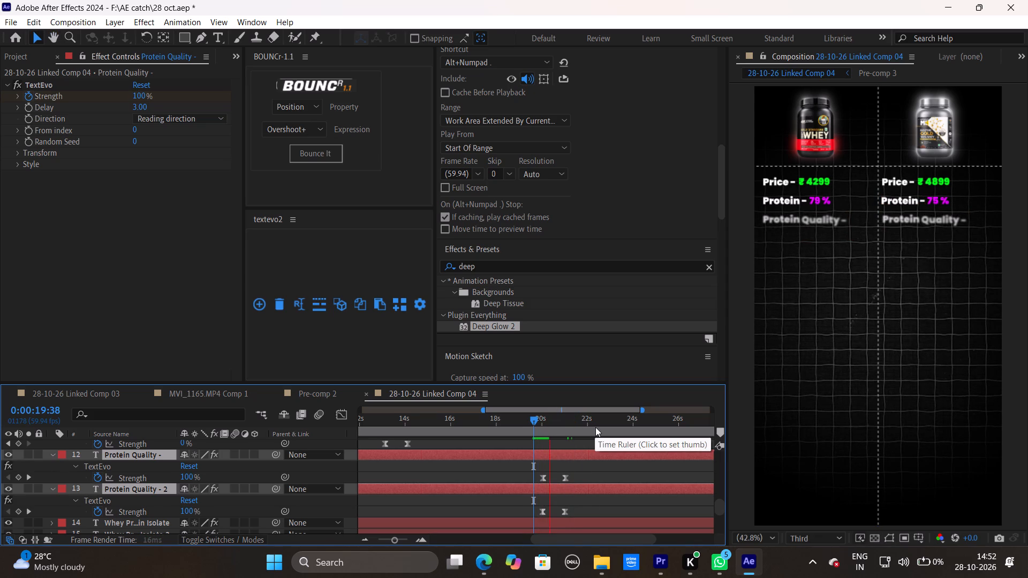
pyautogui.press('space')
pyautogui.moveTo(590, 471); pyautogui.dragTo(535, 506)
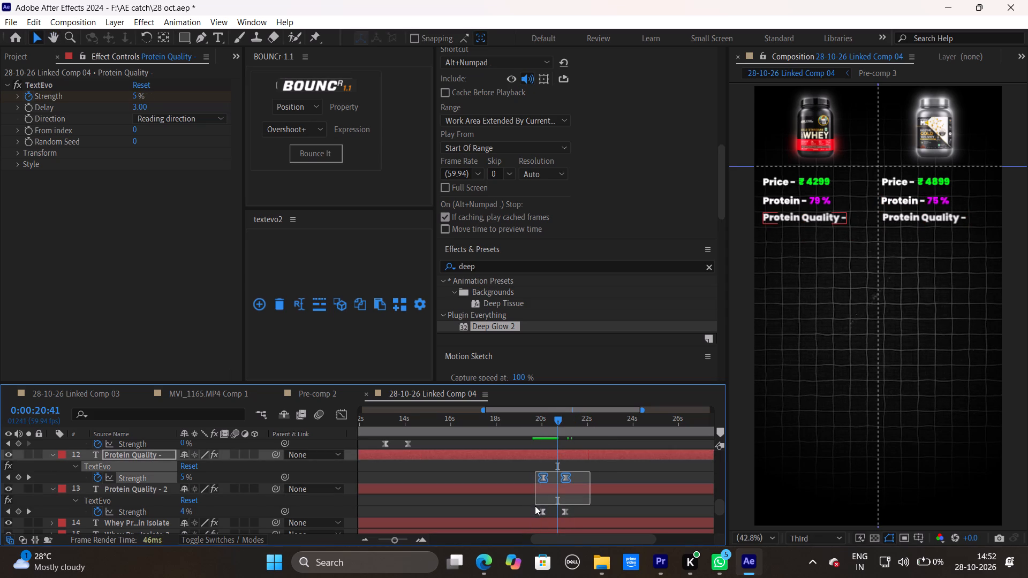
pyautogui.moveTo(535, 506); pyautogui.dragTo(534, 508)
pyautogui.moveTo(545, 512); pyautogui.dragTo(558, 513)
# Play back the comp from about 0:00:20:24 in repeated passes to check the Protein Quality reveal, stopping at 0:00:22:02.
pyautogui.moveTo(556, 423); pyautogui.dragTo(549, 425)
pyautogui.press('space')
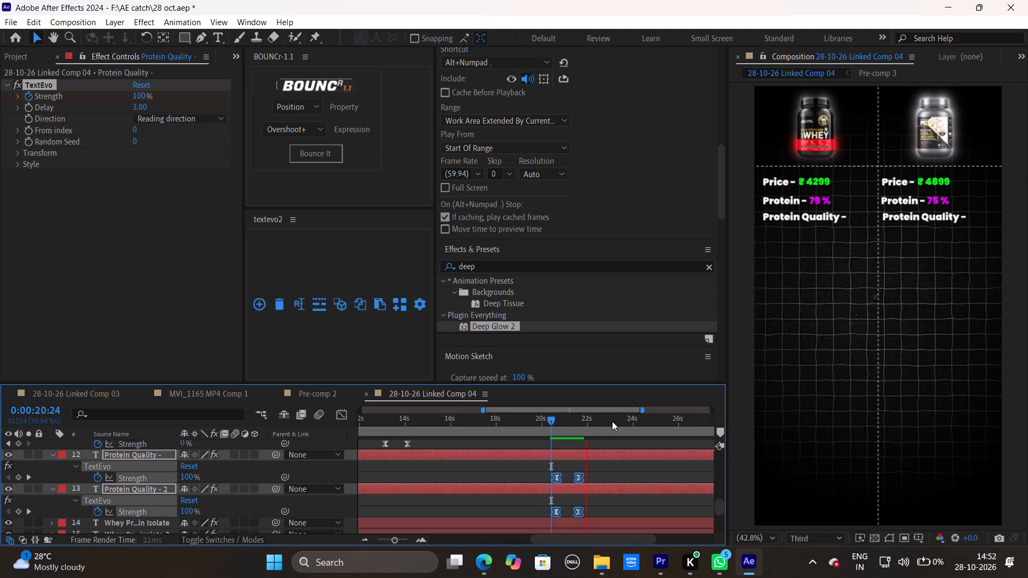
pyautogui.press('space')
pyautogui.moveTo(592, 422); pyautogui.dragTo(553, 437)
pyautogui.press('space')
pyautogui.press('space')
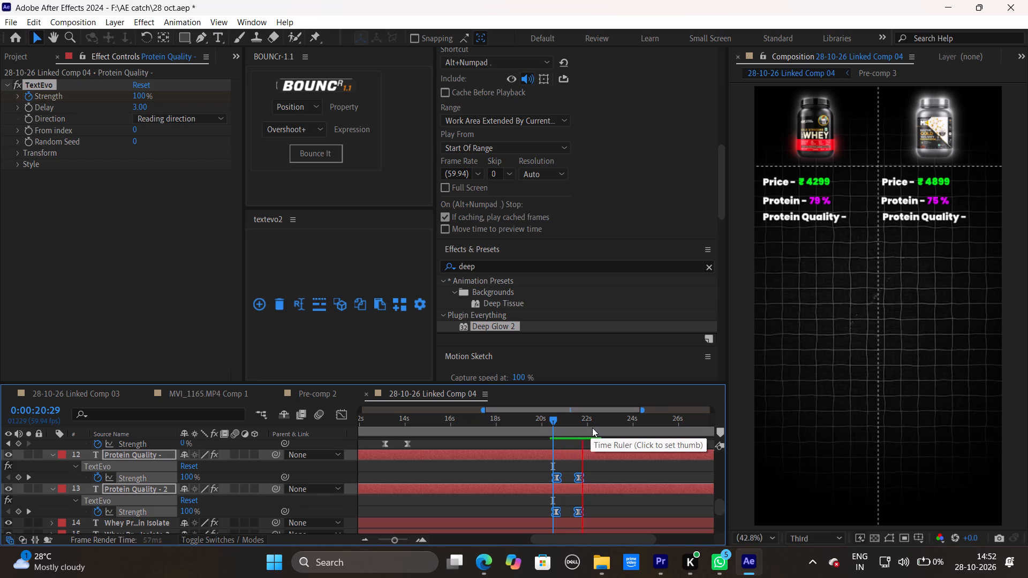
# Set the Y position of both Protein Quality caption layers to 597.8.
pyautogui.press('p')
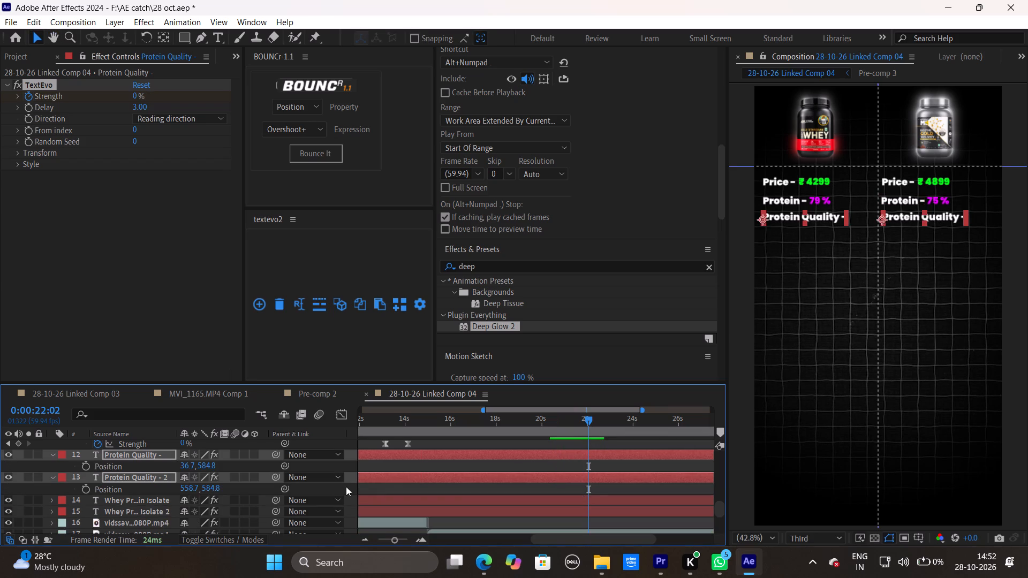
pyautogui.moveTo(210, 488); pyautogui.dragTo(220, 486)
pyautogui.click(484, 486)
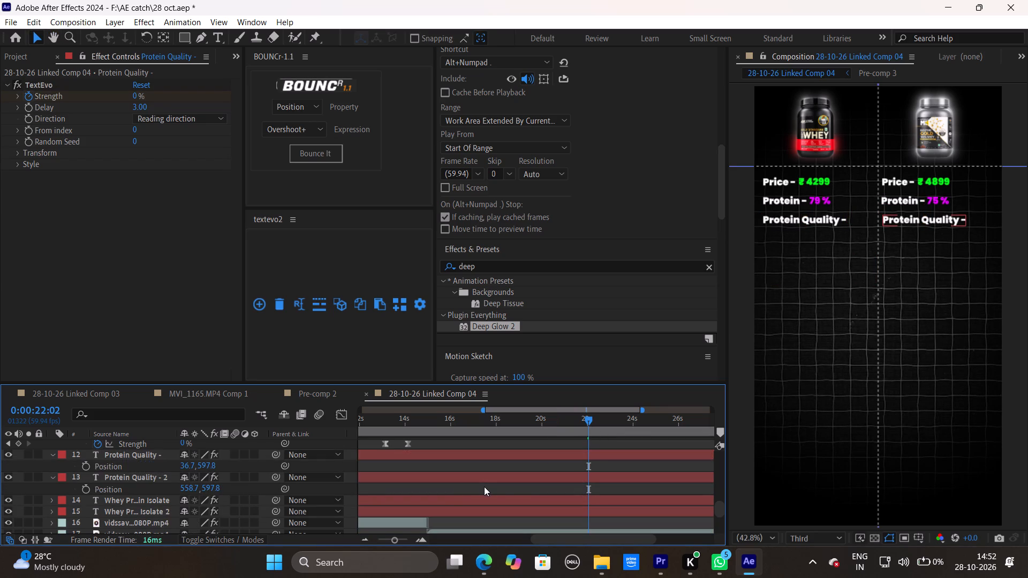
# At 0:00:24:27, move both green Whey Protein Concentrate + Isolate text layers up together to a Y position of 667.8.
pyautogui.press('space')
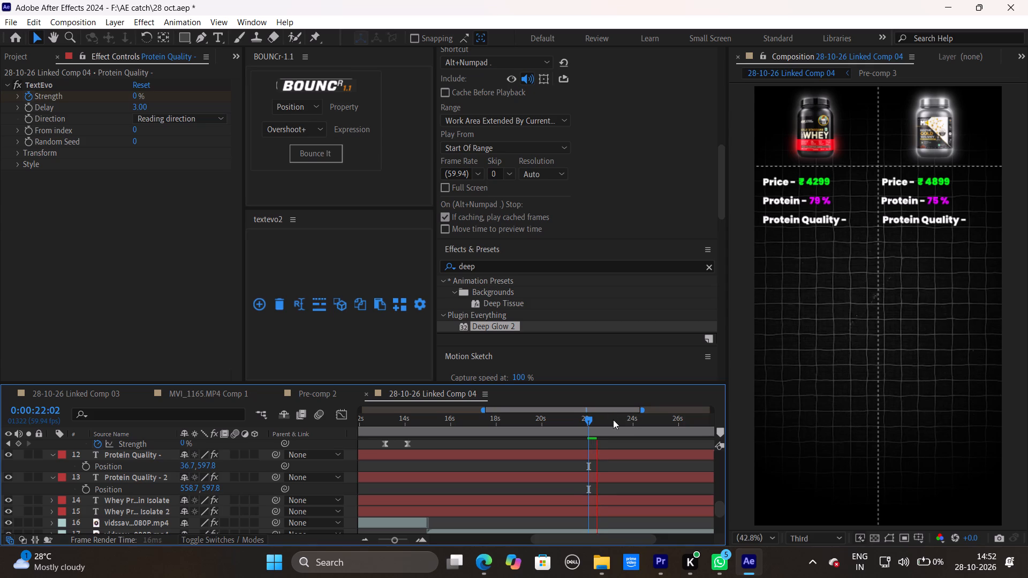
pyautogui.press('space')
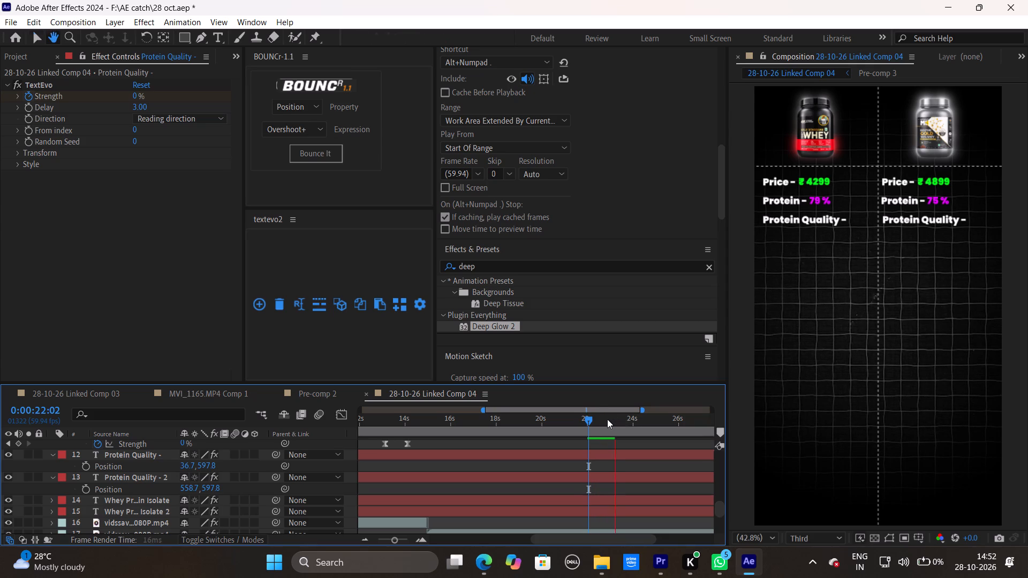
pyautogui.moveTo(612, 419); pyautogui.dragTo(638, 433)
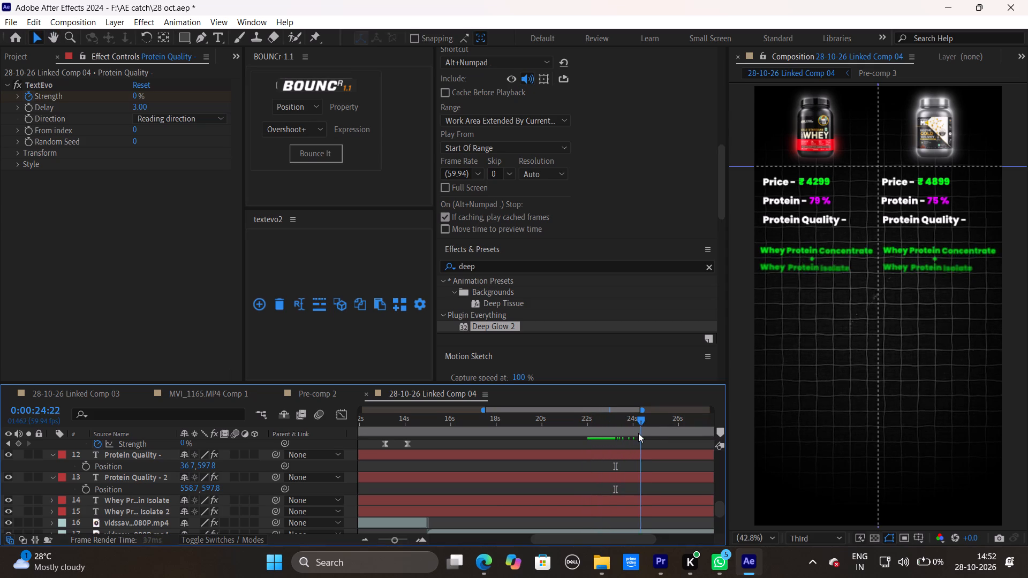
pyautogui.moveTo(638, 433); pyautogui.dragTo(640, 433)
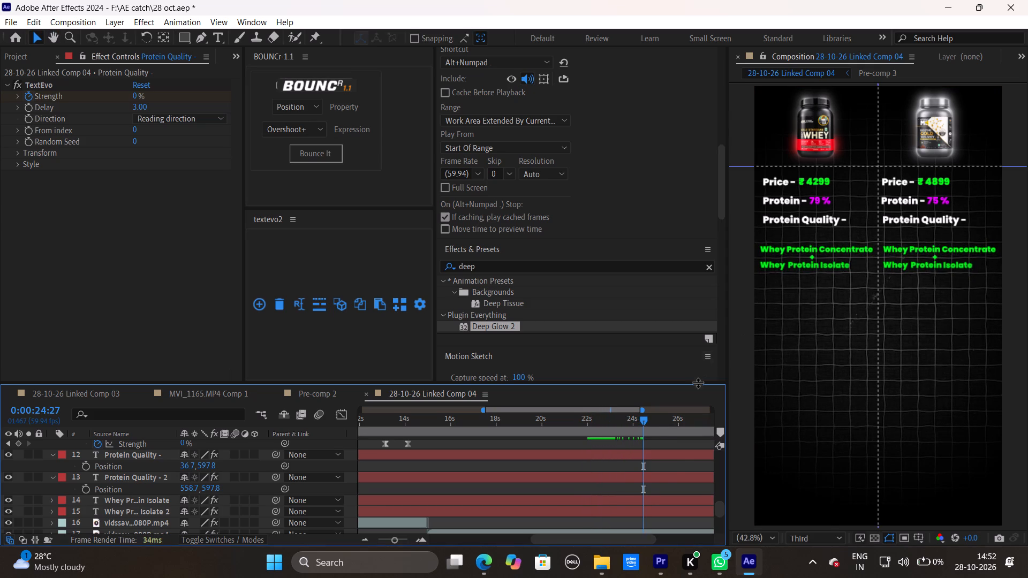
pyautogui.click(654, 489)
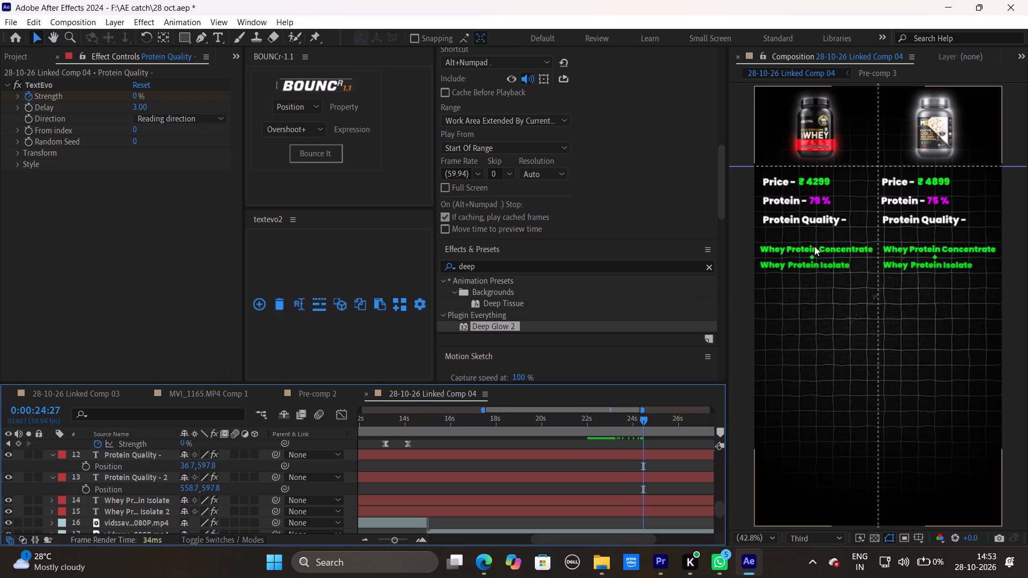
pyautogui.scroll(-1, 623, 468)
pyautogui.click(624, 465)
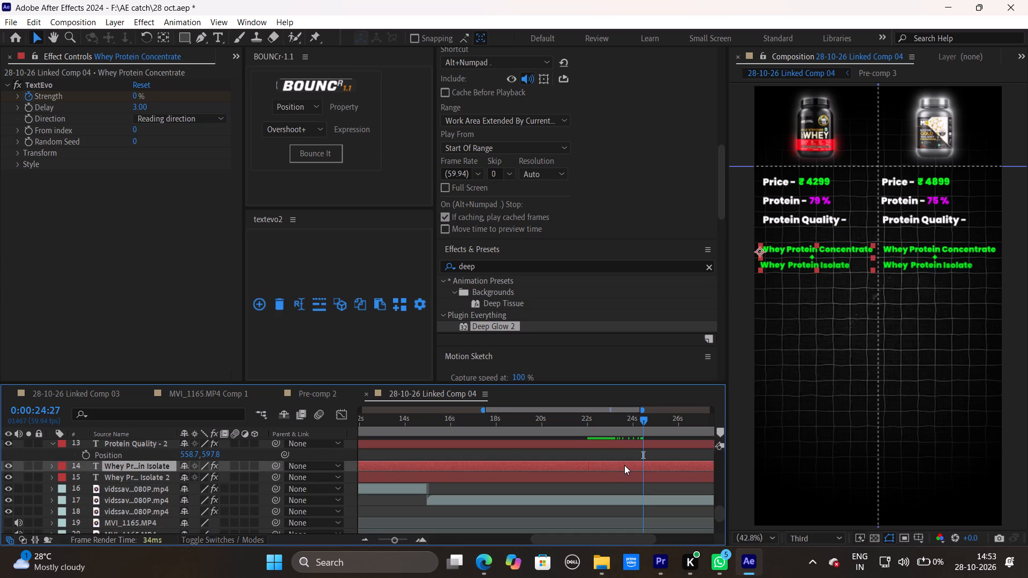
pyautogui.keyDown('ctrl'); pyautogui.click(624, 476); pyautogui.keyUp('ctrl')
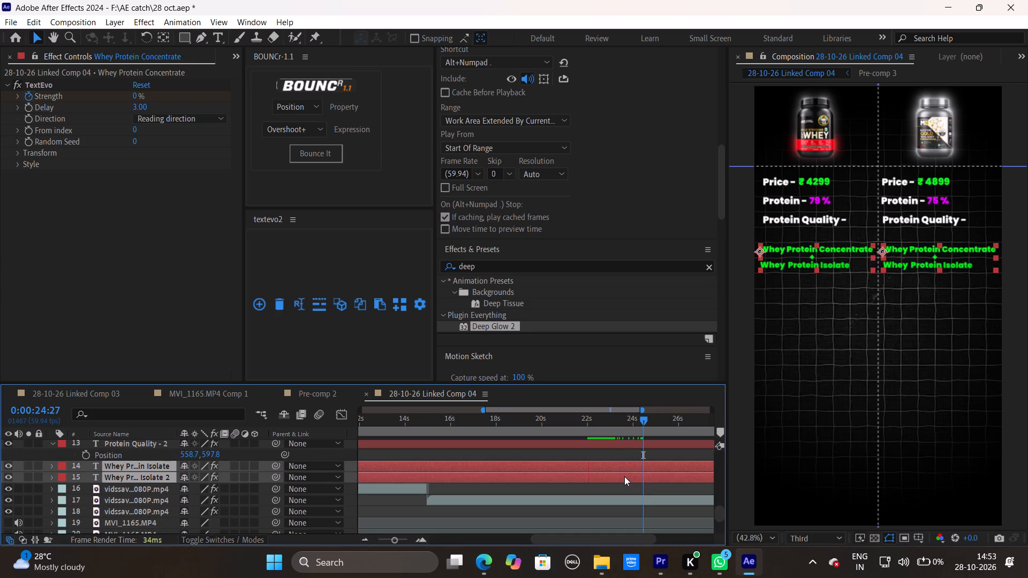
pyautogui.click(825, 258)
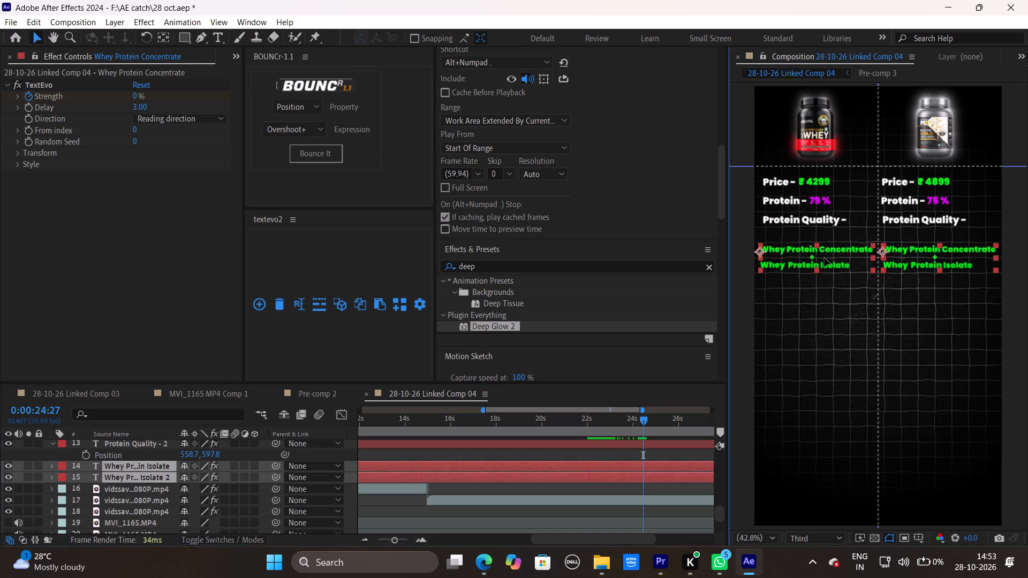
pyautogui.press('p')
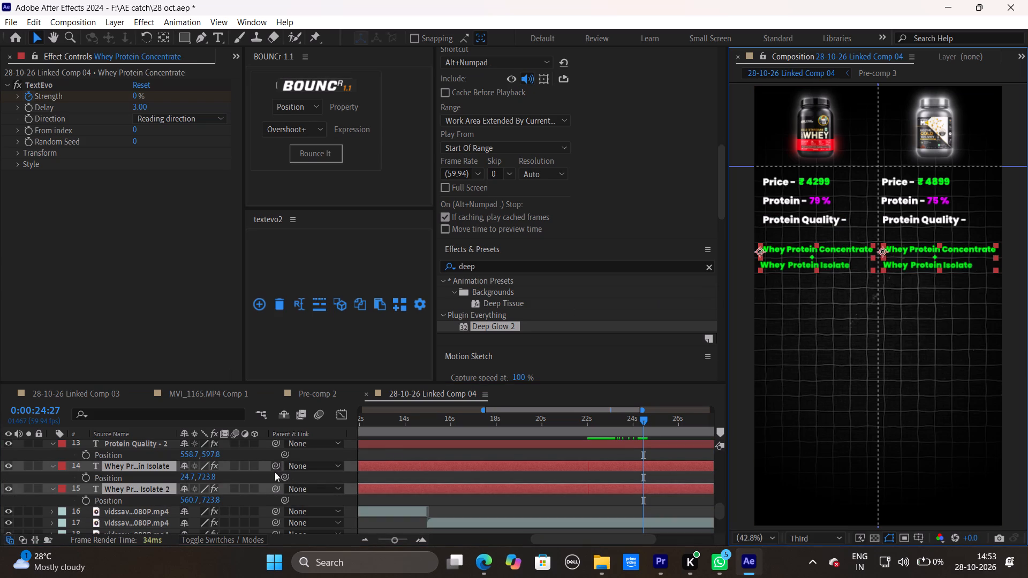
pyautogui.moveTo(213, 503); pyautogui.dragTo(167, 515)
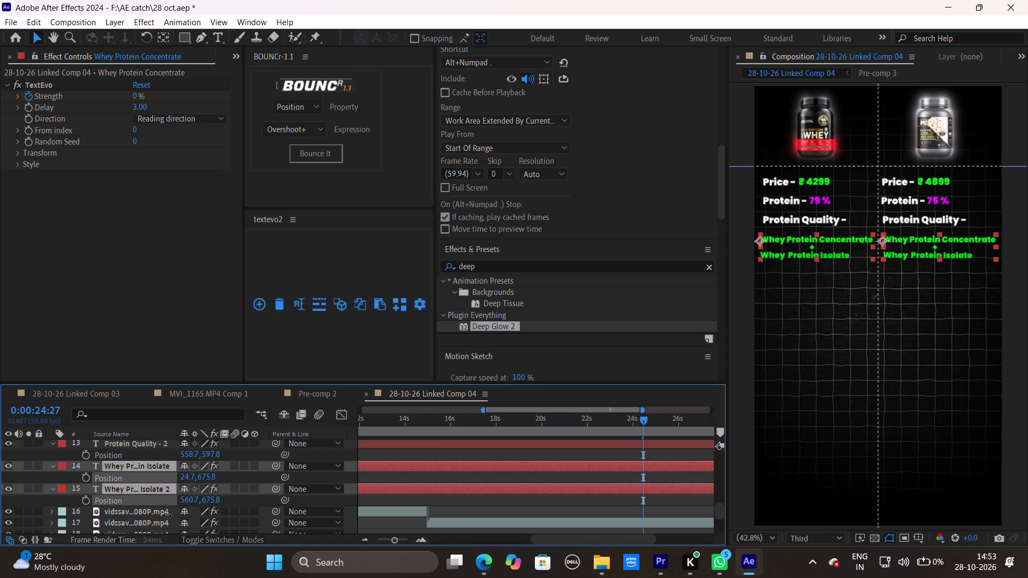
pyautogui.moveTo(167, 515); pyautogui.dragTo(163, 516)
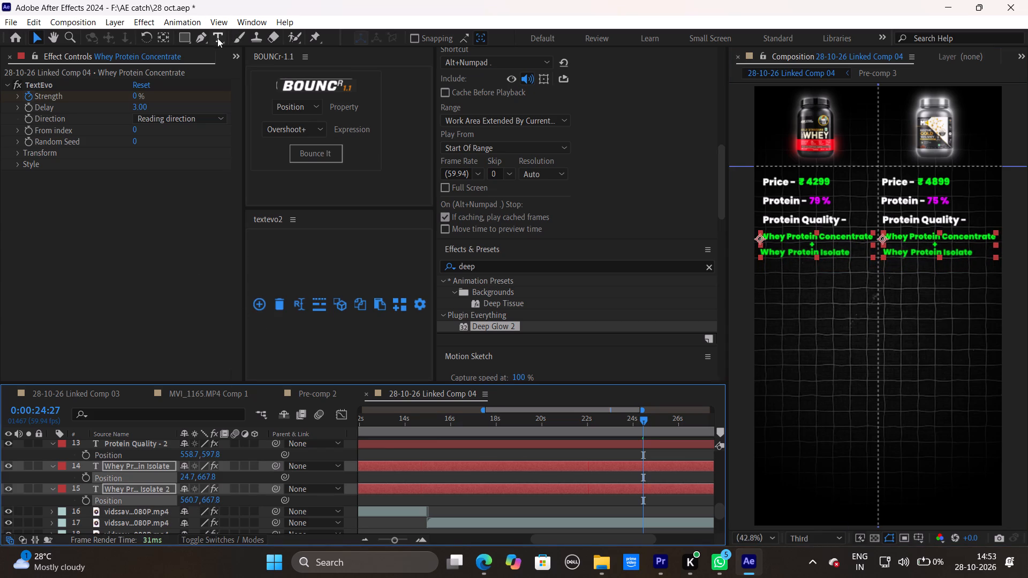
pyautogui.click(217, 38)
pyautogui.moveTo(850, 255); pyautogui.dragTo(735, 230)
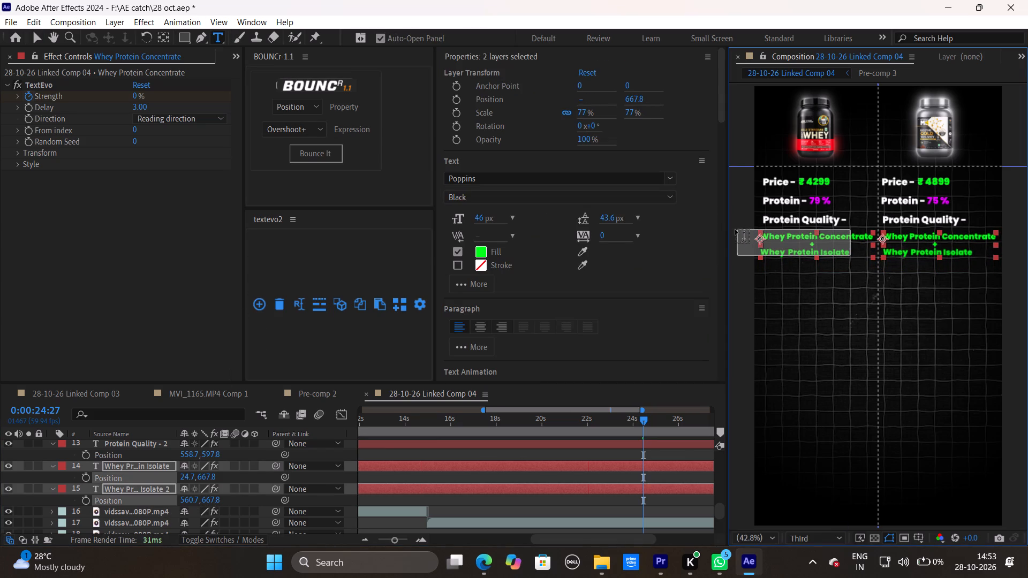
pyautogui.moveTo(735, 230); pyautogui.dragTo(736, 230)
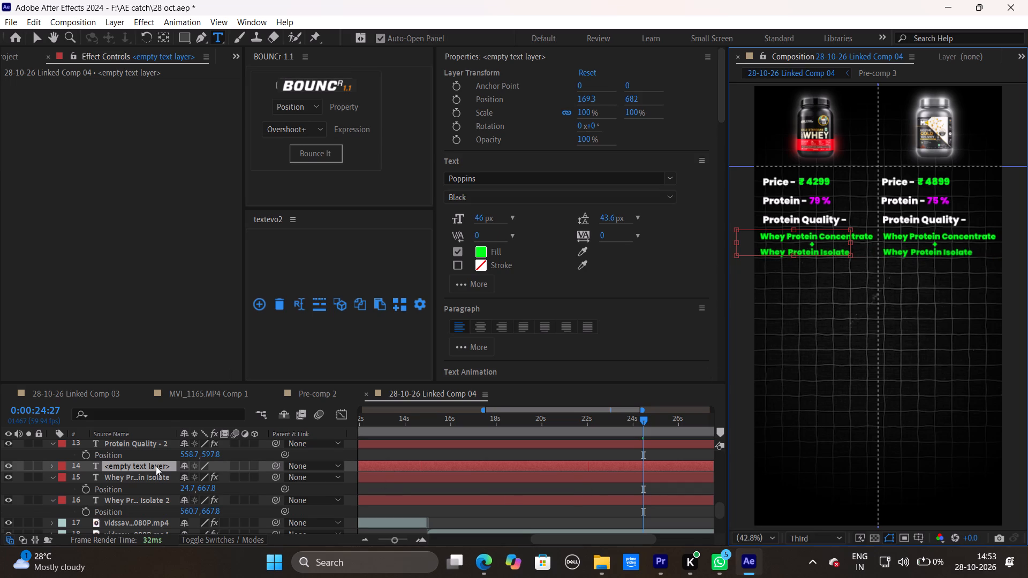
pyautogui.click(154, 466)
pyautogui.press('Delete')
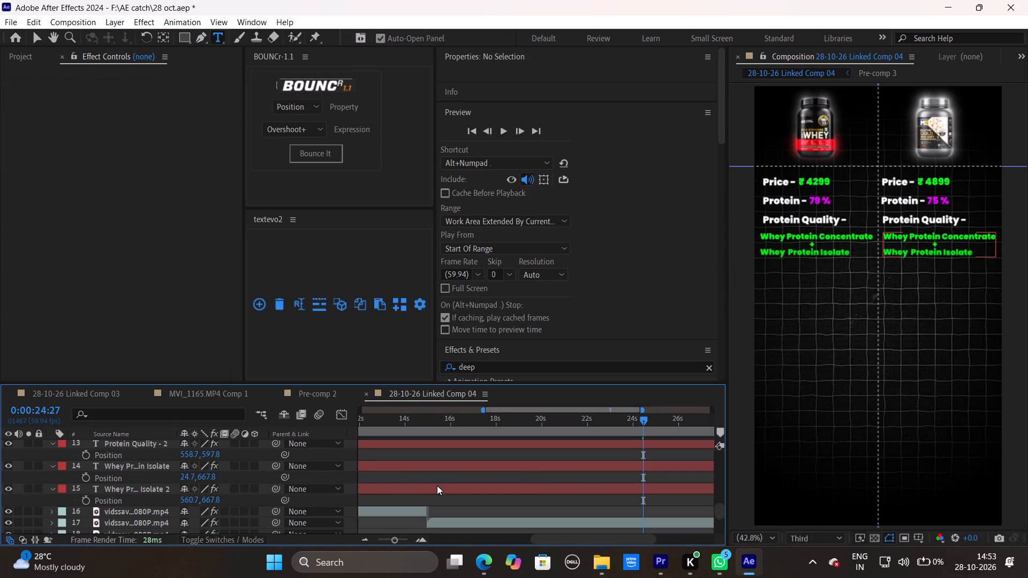
# Replace the whey protein text under the Optimum Nutrition jar's Protein Quality caption with "Blend Protein".
pyautogui.click(530, 466)
pyautogui.moveTo(849, 253); pyautogui.dragTo(741, 235)
pyautogui.press('BackSpace')
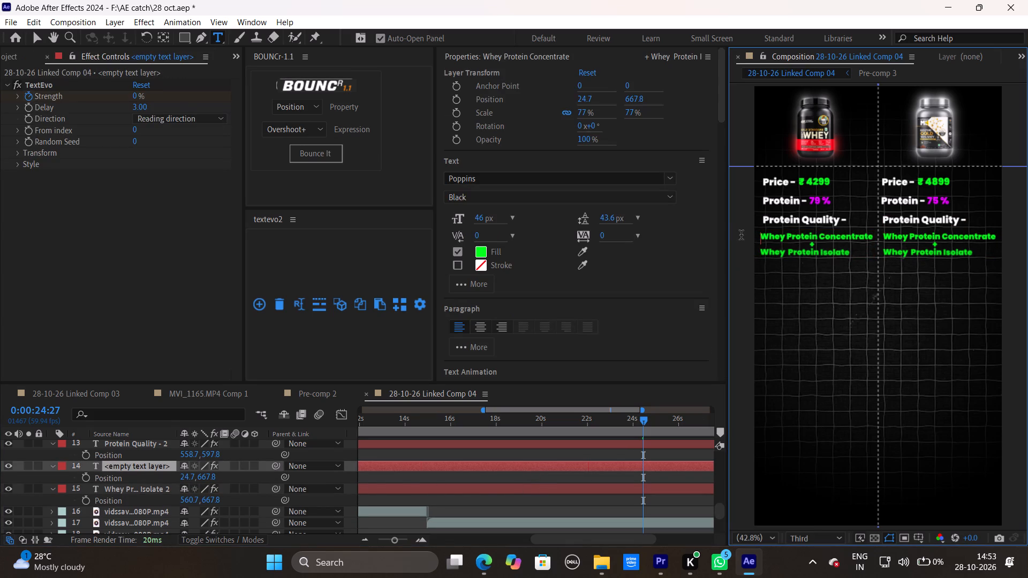
pyautogui.write('Blend Pro')
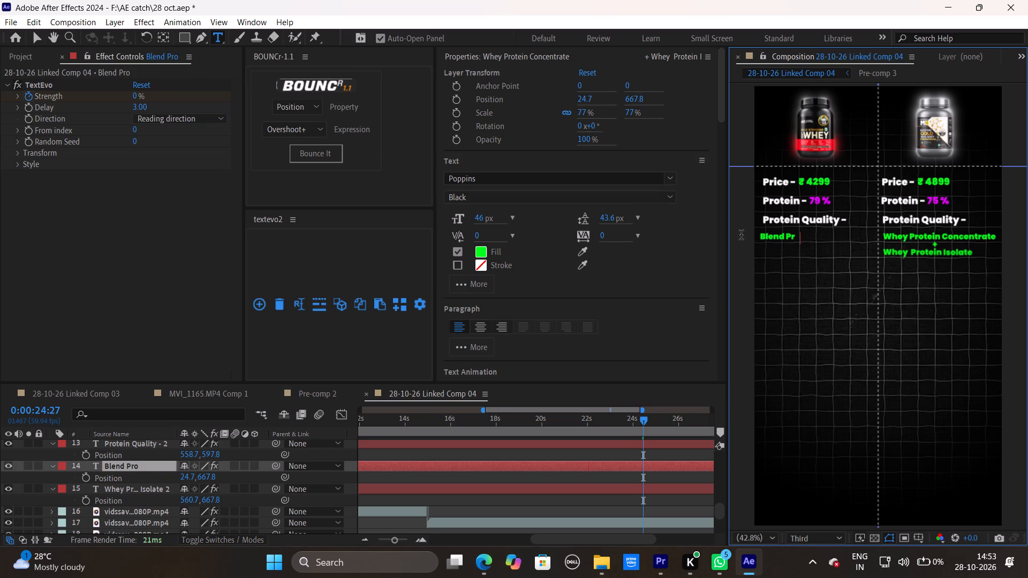
pyautogui.write('tein')
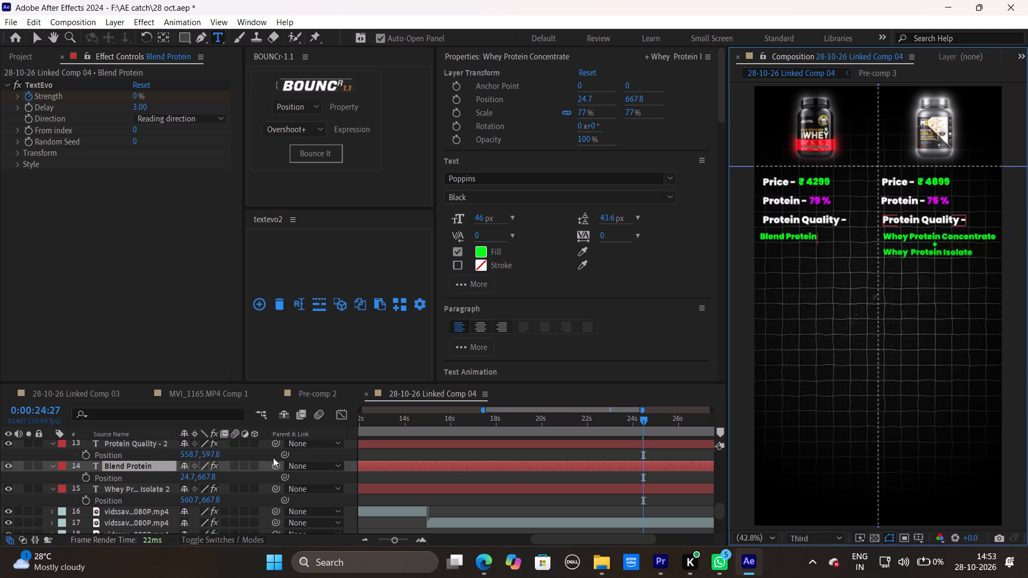
# Position the Optimum Nutrition Blend Protein text beneath its Protein Quality caption at 81.7, 664.8.
pyautogui.moveTo(185, 480); pyautogui.dragTo(231, 480)
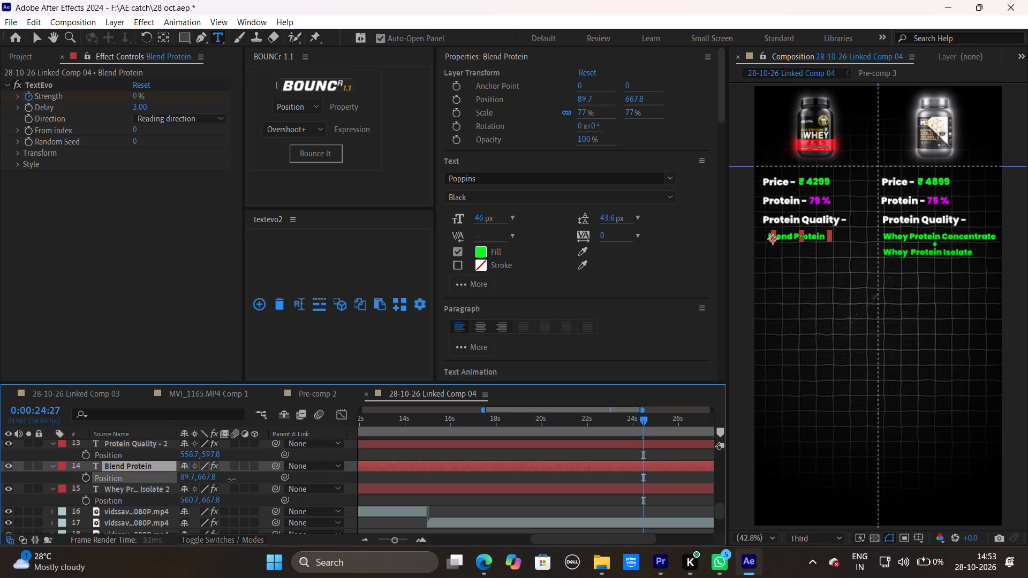
pyautogui.moveTo(231, 480); pyautogui.dragTo(228, 483)
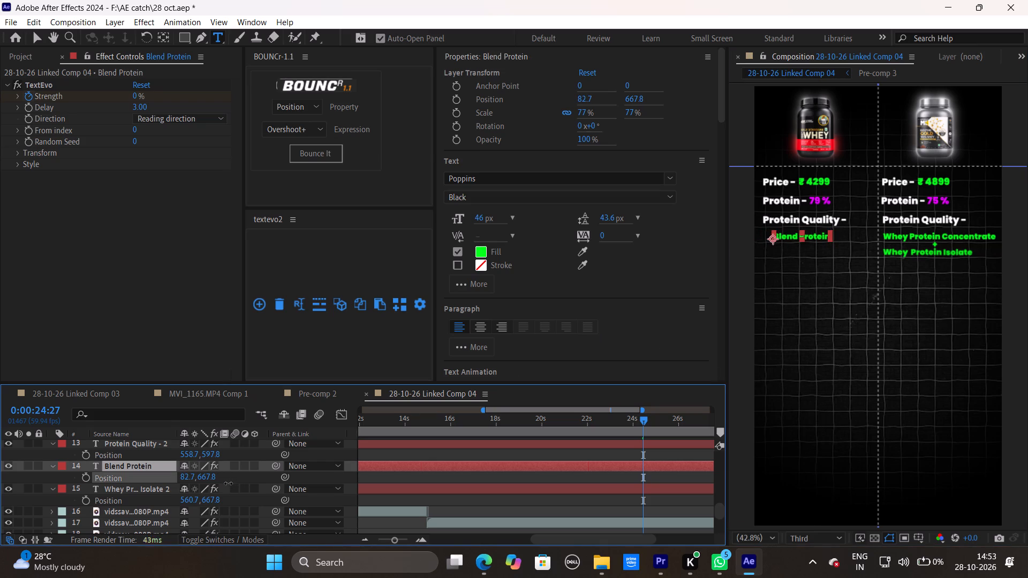
pyautogui.moveTo(228, 483); pyautogui.dragTo(228, 483)
pyautogui.moveTo(210, 479); pyautogui.dragTo(200, 484)
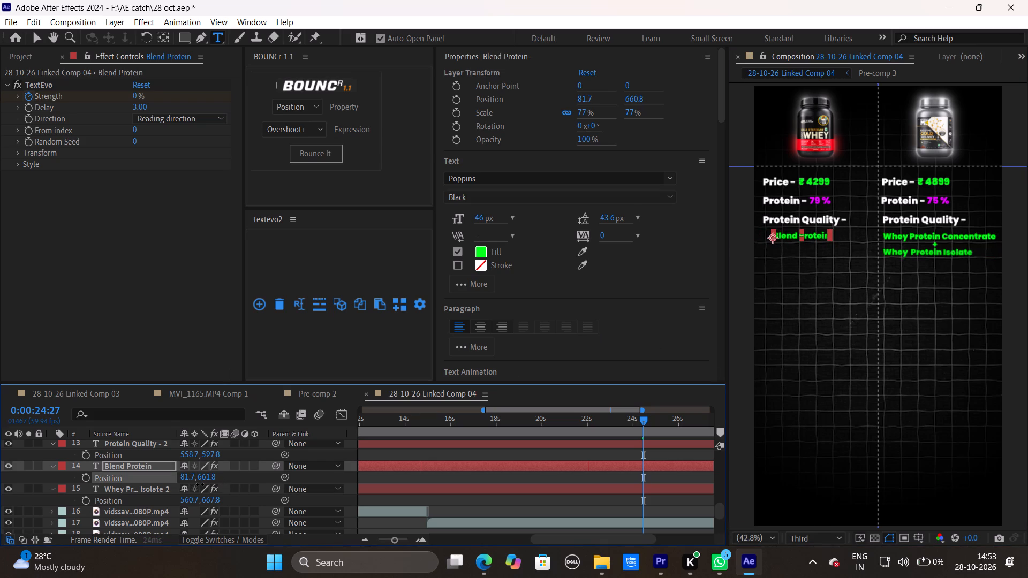
pyautogui.moveTo(200, 484); pyautogui.dragTo(201, 484)
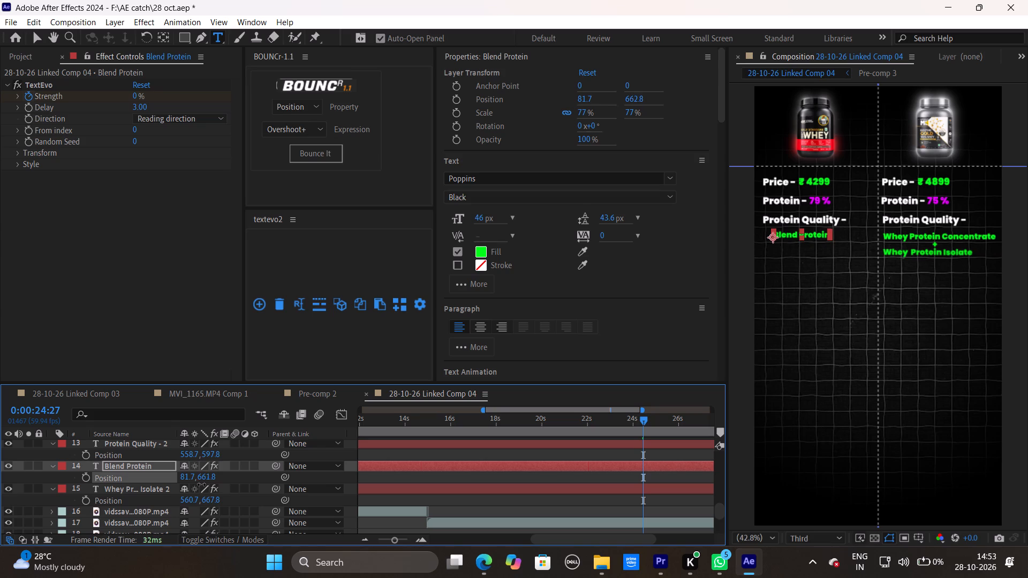
pyautogui.moveTo(201, 484); pyautogui.dragTo(203, 484)
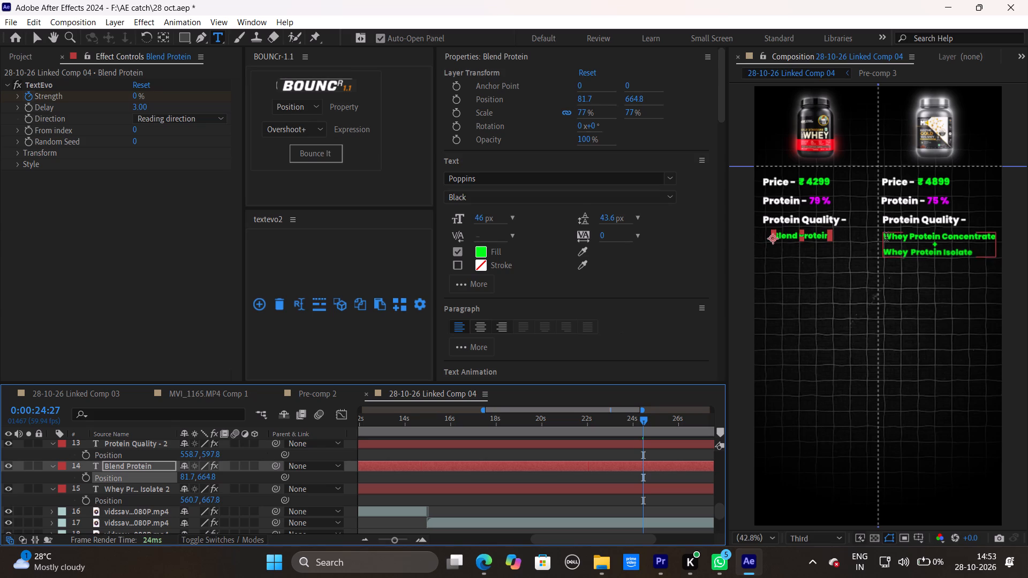
# Replace the whey protein text under the MuscleBlaze jar's Protein Quality caption with "Blend Protein".
pyautogui.moveTo(885, 237); pyautogui.dragTo(997, 268)
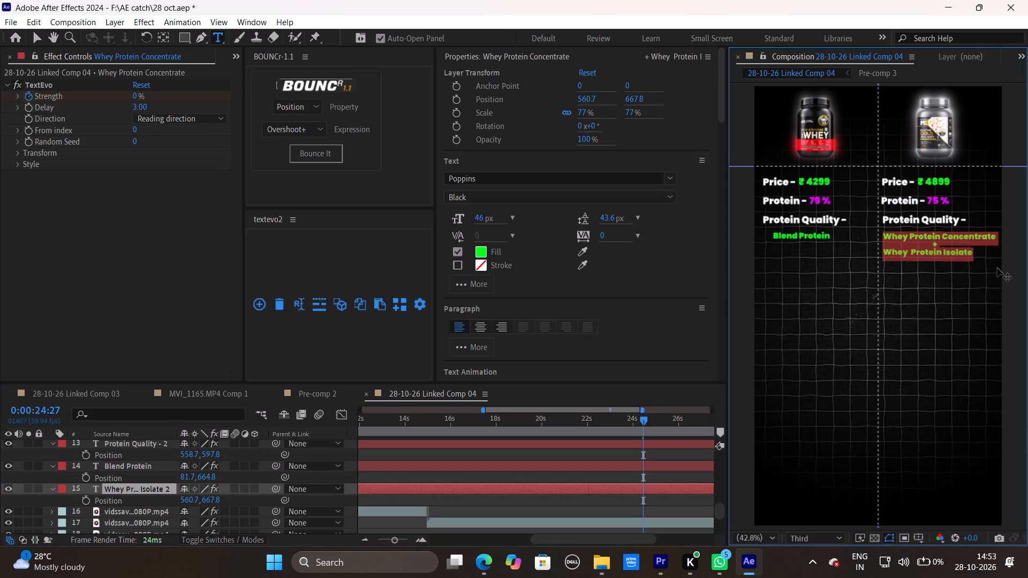
pyautogui.press('BackSpace')
pyautogui.write('Blend Protein')
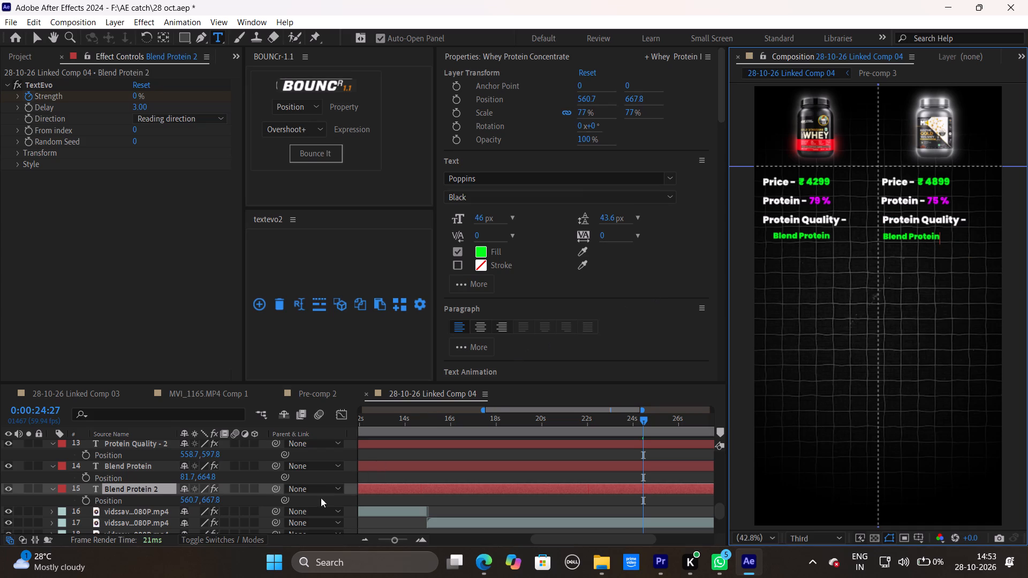
# Position the MuscleBlaze Blend Protein text beneath its Protein Quality caption at 594.7, 656.8.
pyautogui.moveTo(191, 500); pyautogui.dragTo(212, 499)
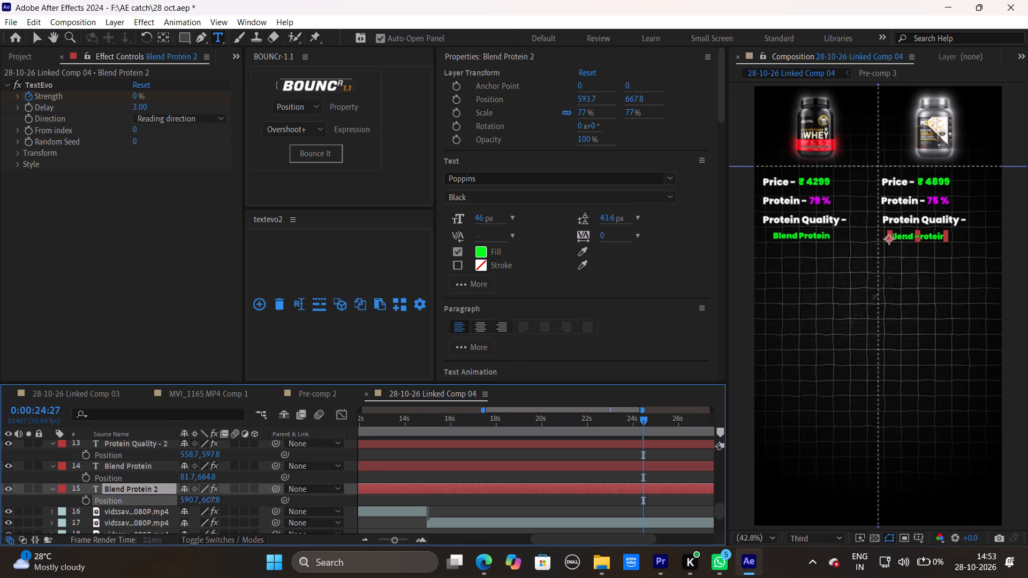
pyautogui.moveTo(212, 499); pyautogui.dragTo(213, 499)
pyautogui.moveTo(213, 500); pyautogui.dragTo(203, 503)
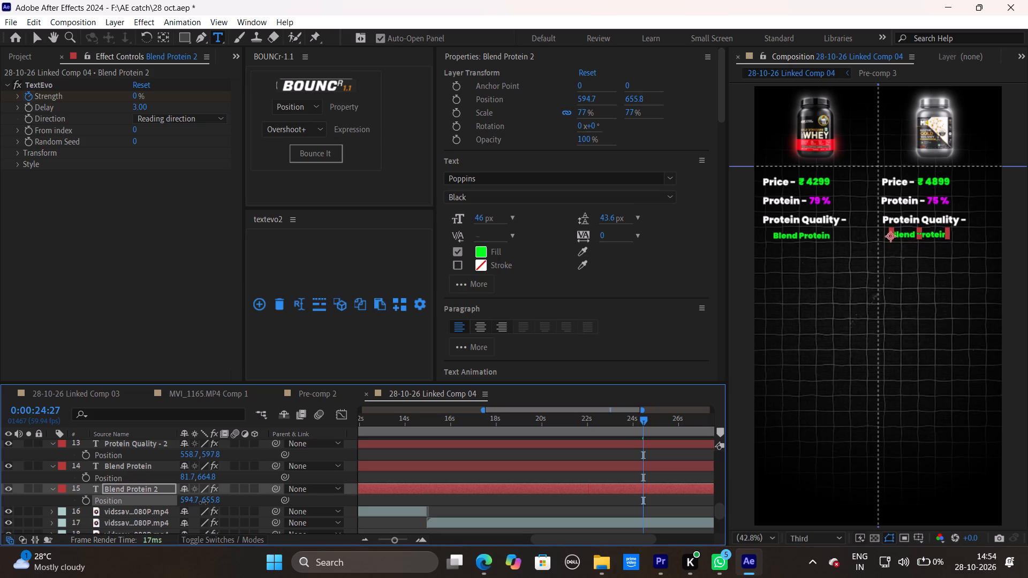
pyautogui.moveTo(203, 503); pyautogui.dragTo(202, 503)
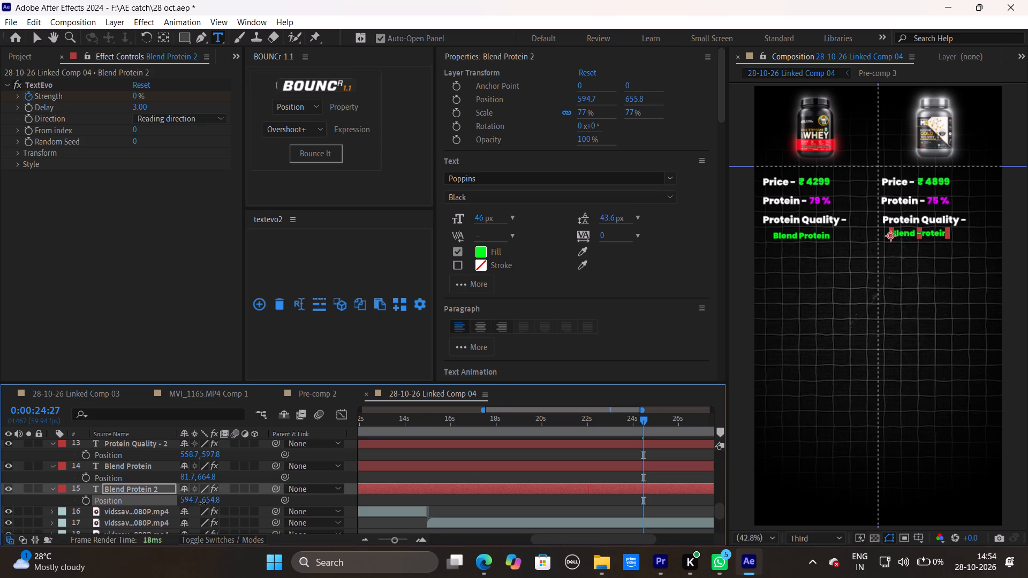
pyautogui.moveTo(202, 503); pyautogui.dragTo(203, 503)
pyautogui.click(465, 477)
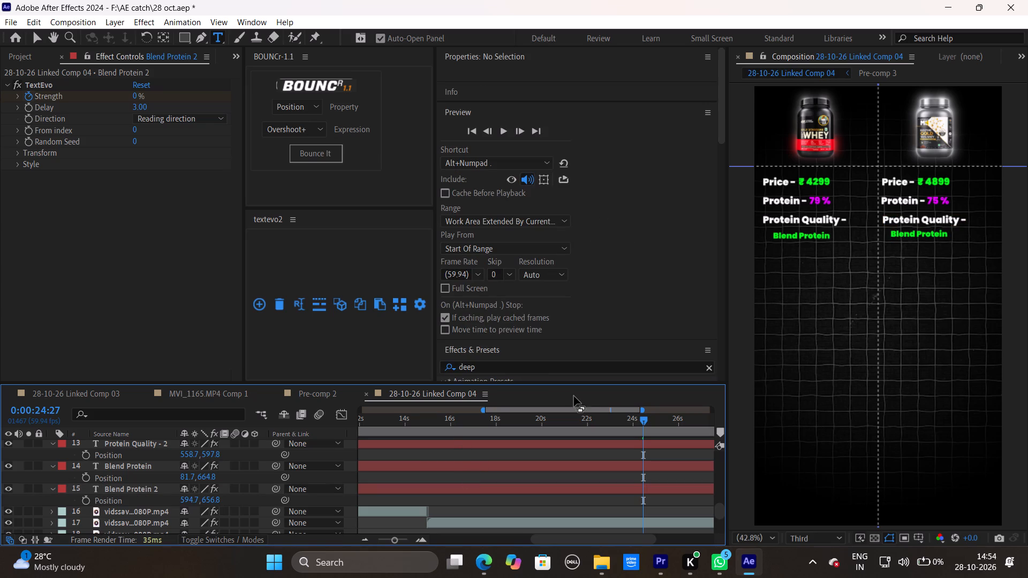
# Play the comparison from the beginning to review how the price, protein and protein quality texts follow the voiceover.
pyautogui.moveTo(615, 422); pyautogui.dragTo(295, 453)
pyautogui.press('space')
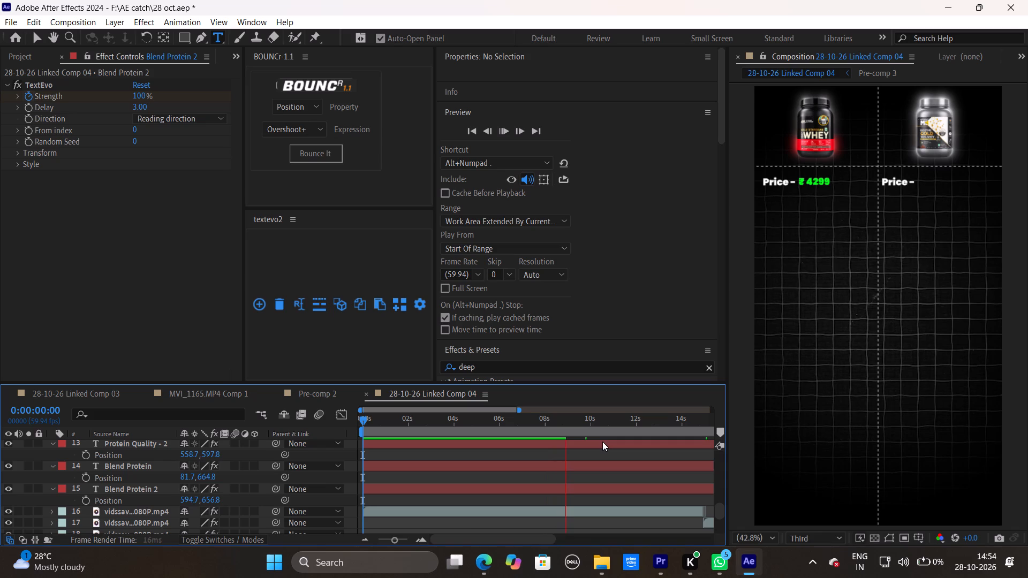
pyautogui.moveTo(395, 543); pyautogui.dragTo(359, 544)
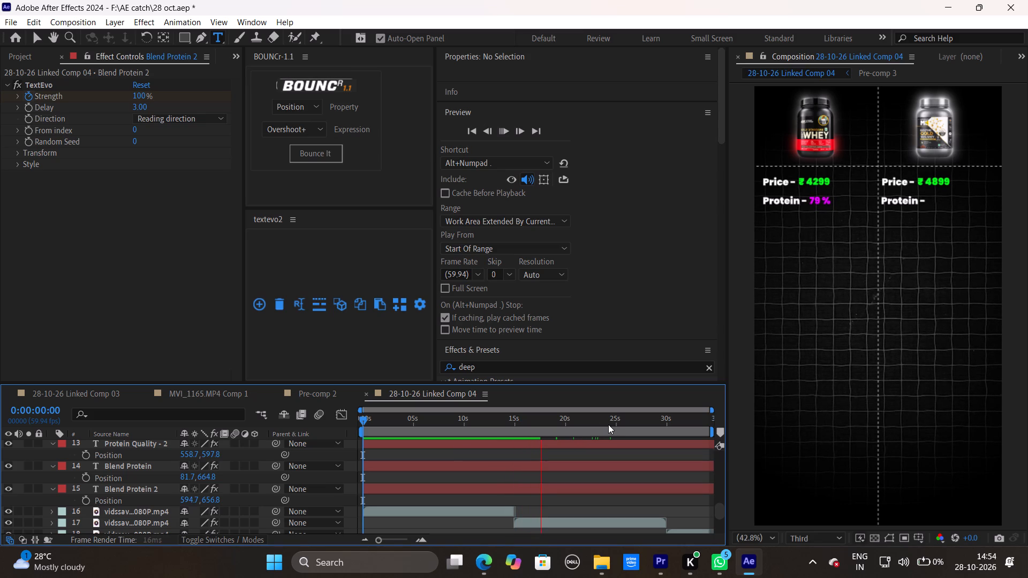
pyautogui.press('space')
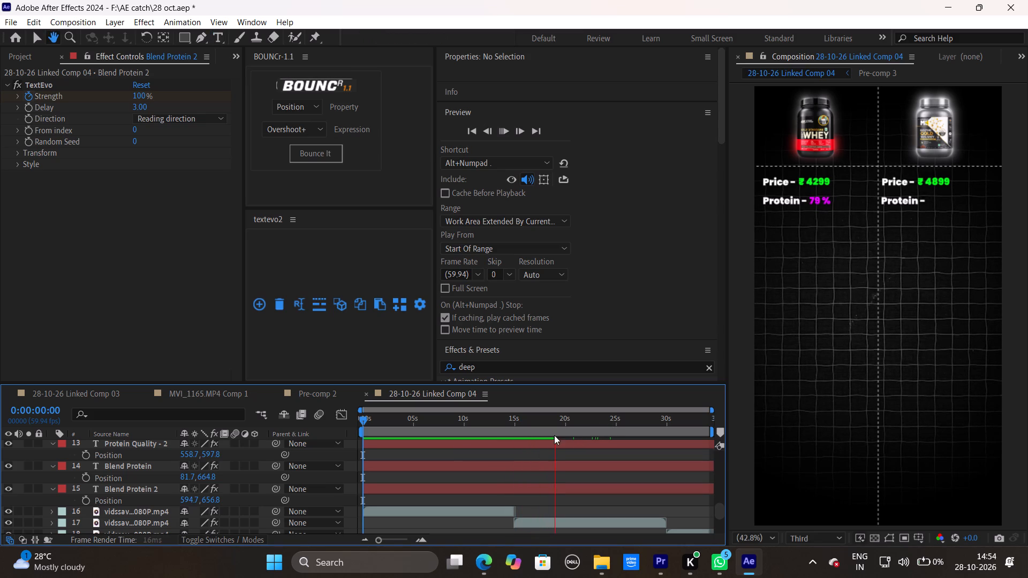
pyautogui.moveTo(541, 429); pyautogui.dragTo(328, 442)
pyautogui.press('space')
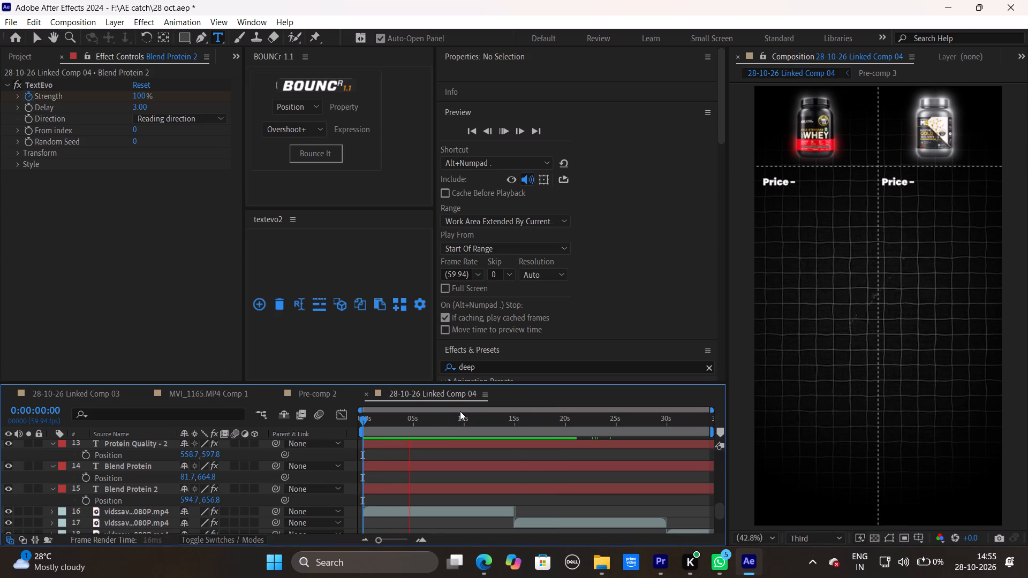
pyautogui.press('space')
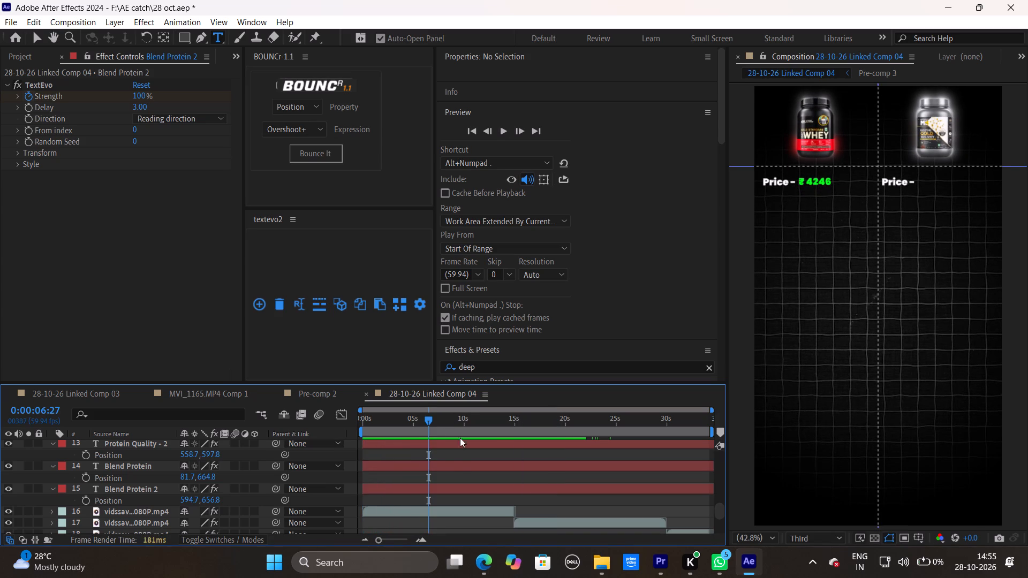
# Look through the comparison's text layers to find and select the Optimum Nutrition jar's price text.
pyautogui.scroll(7, 457, 462)
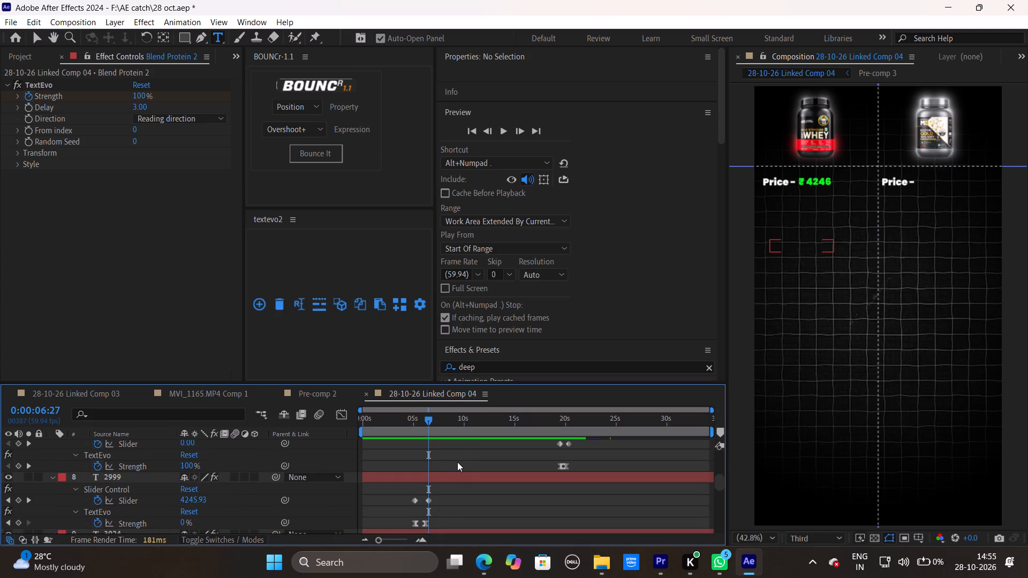
pyautogui.scroll(-2, 457, 462)
pyautogui.scroll(7, 457, 462)
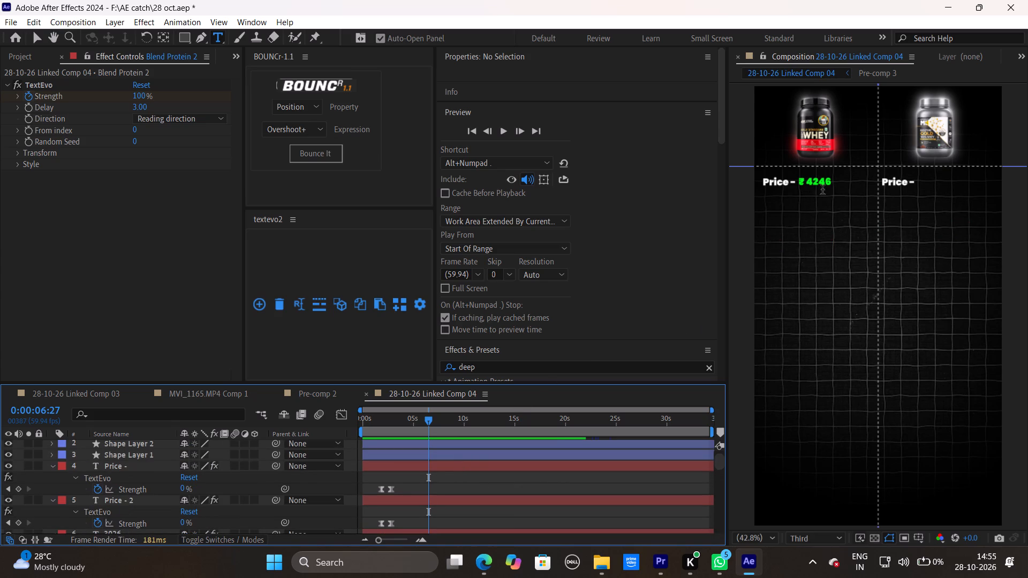
pyautogui.click(442, 466)
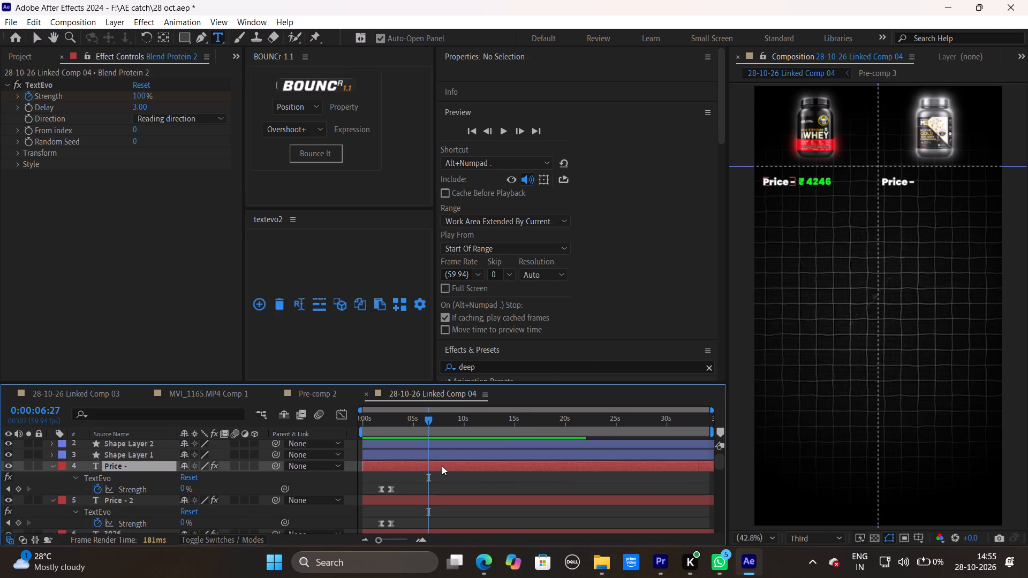
pyautogui.click(432, 500)
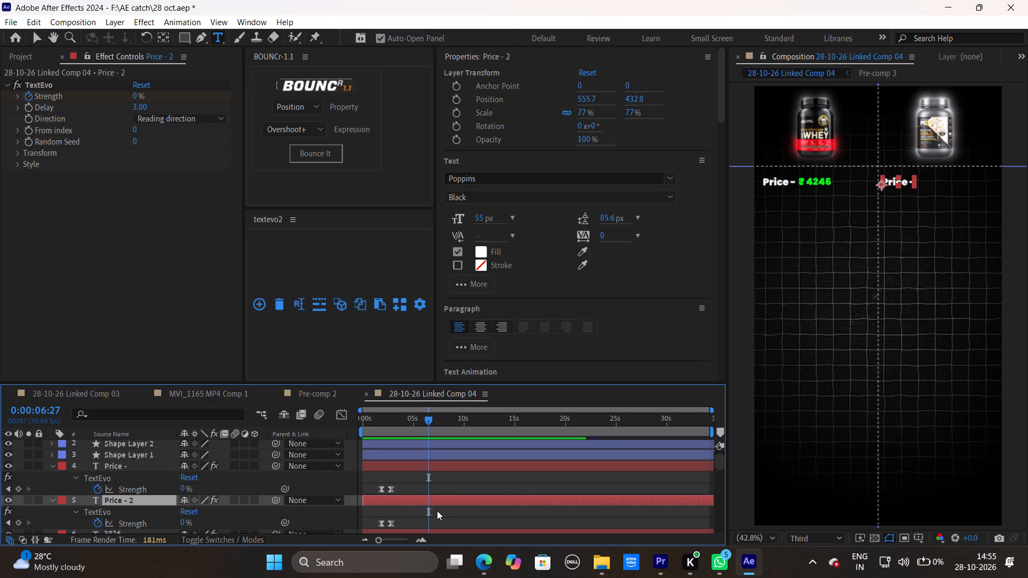
pyautogui.scroll(-1, 439, 514)
pyautogui.click(440, 501)
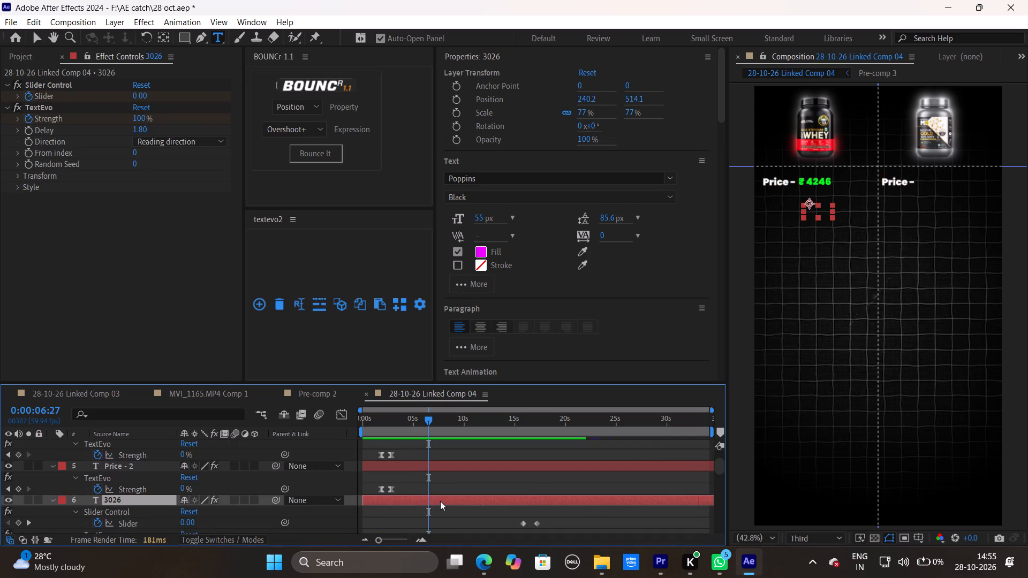
pyautogui.scroll(-1, 440, 501)
pyautogui.click(442, 523)
pyautogui.scroll(-2, 481, 498)
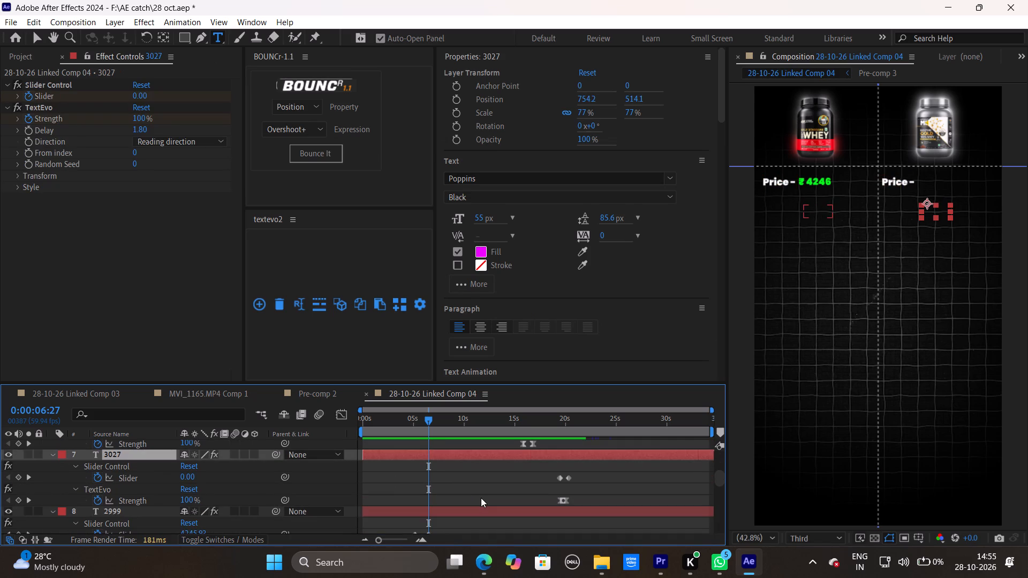
pyautogui.click(455, 509)
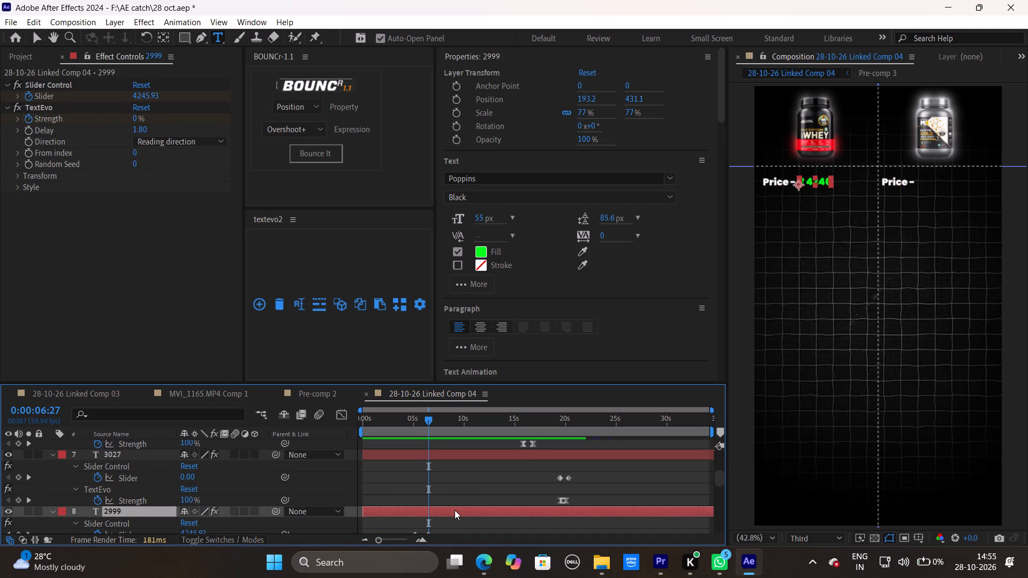
# Play back the Optimum Nutrition price count-up, starting a little before the number appears.
pyautogui.moveTo(426, 424); pyautogui.dragTo(409, 433)
pyautogui.press('space')
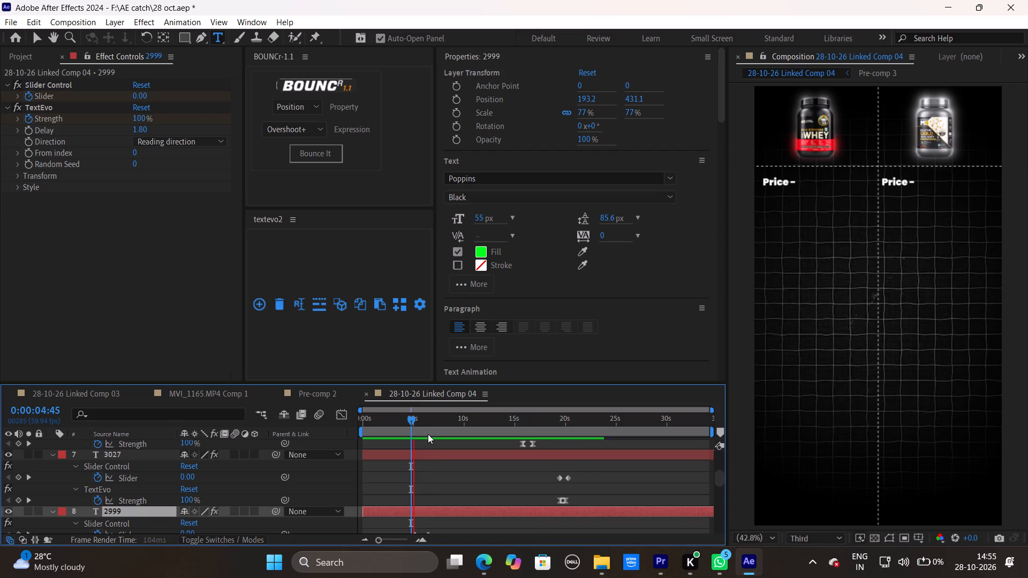
pyautogui.press('space')
pyautogui.moveTo(415, 417); pyautogui.dragTo(400, 425)
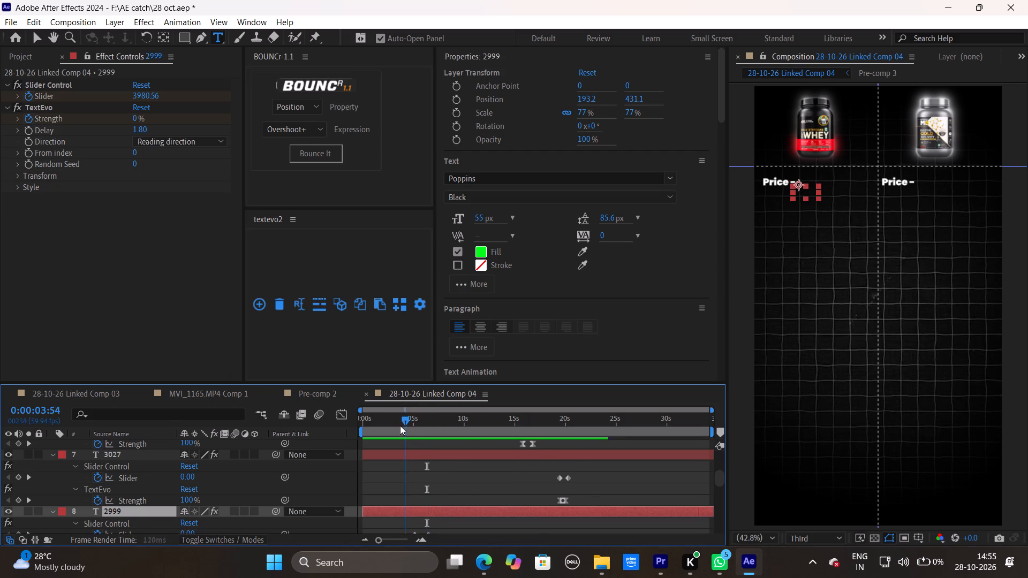
pyautogui.moveTo(400, 425); pyautogui.dragTo(397, 427)
pyautogui.press('space')
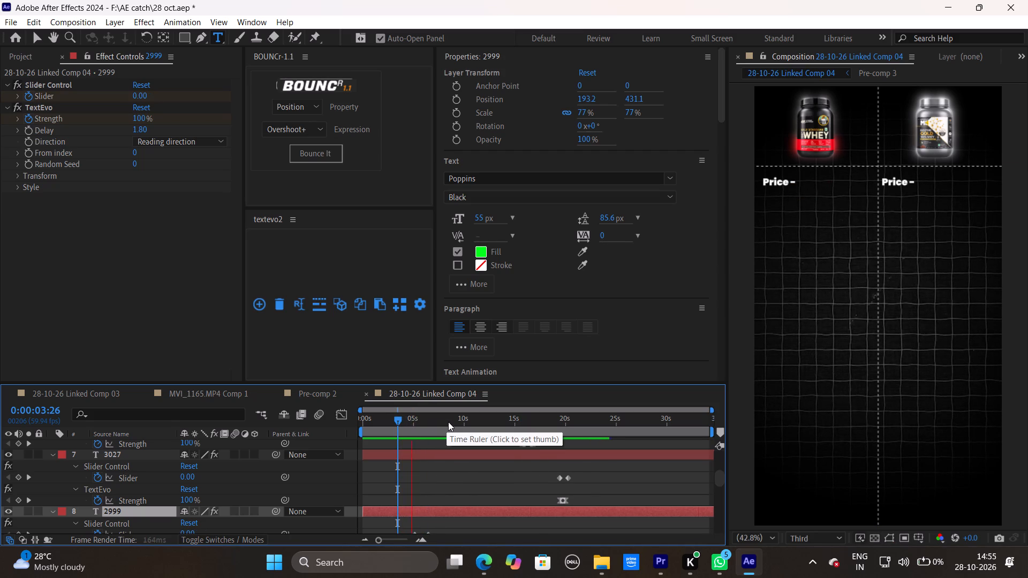
pyautogui.press('space')
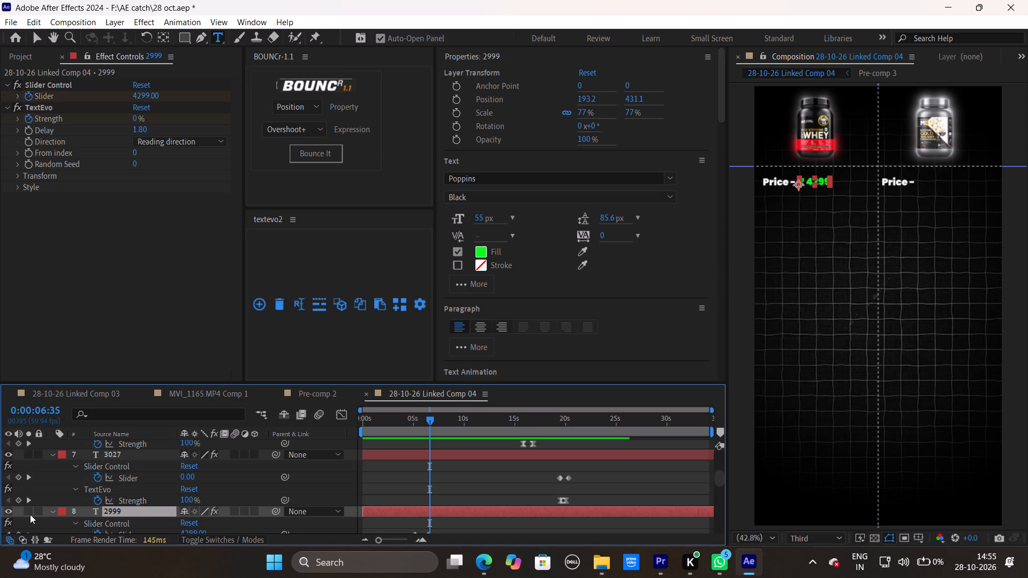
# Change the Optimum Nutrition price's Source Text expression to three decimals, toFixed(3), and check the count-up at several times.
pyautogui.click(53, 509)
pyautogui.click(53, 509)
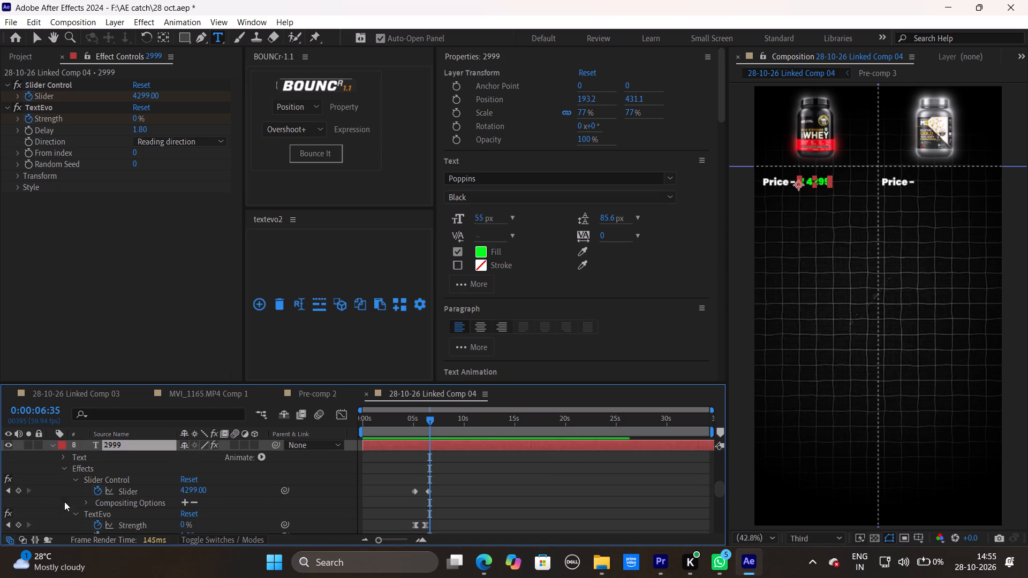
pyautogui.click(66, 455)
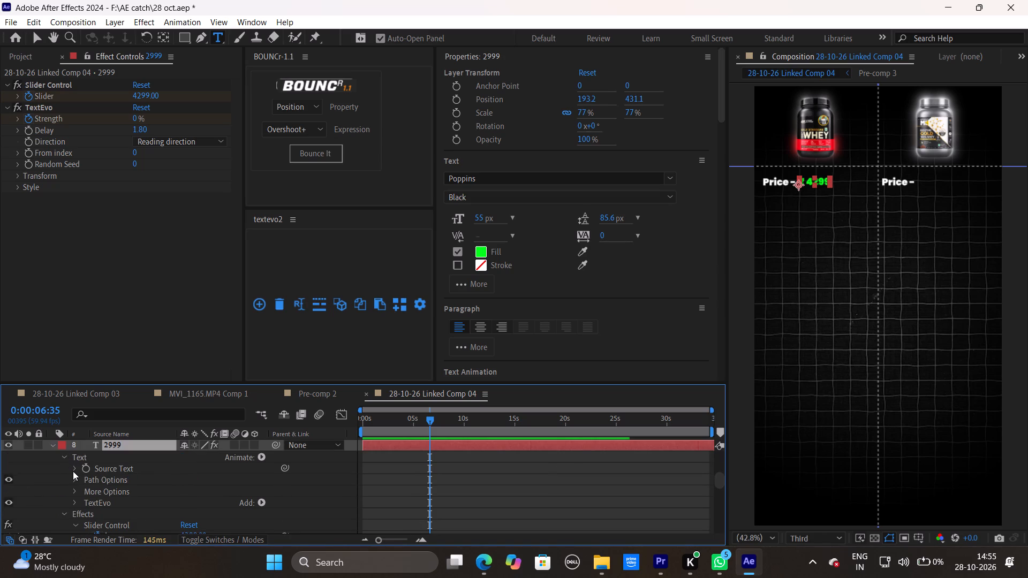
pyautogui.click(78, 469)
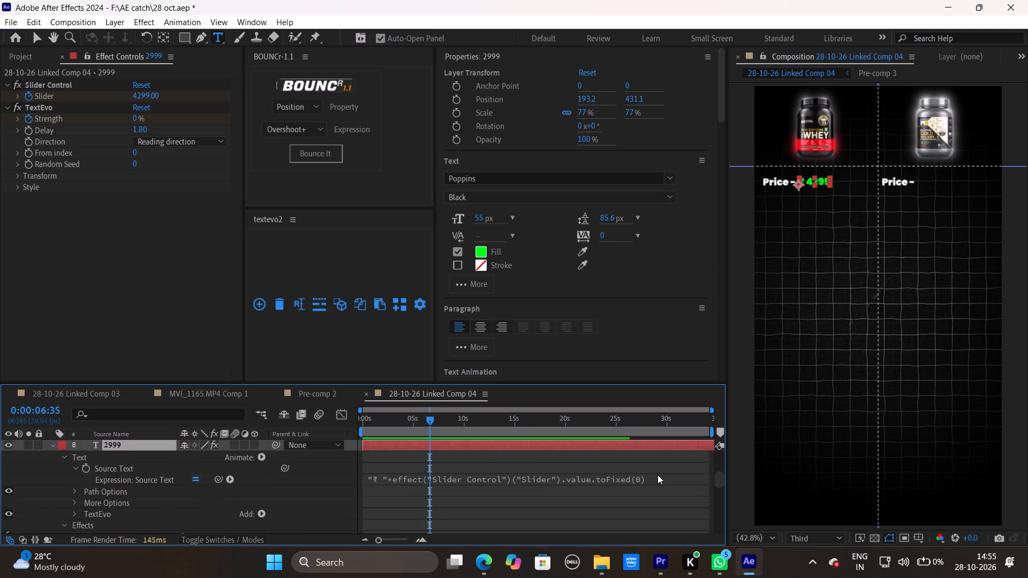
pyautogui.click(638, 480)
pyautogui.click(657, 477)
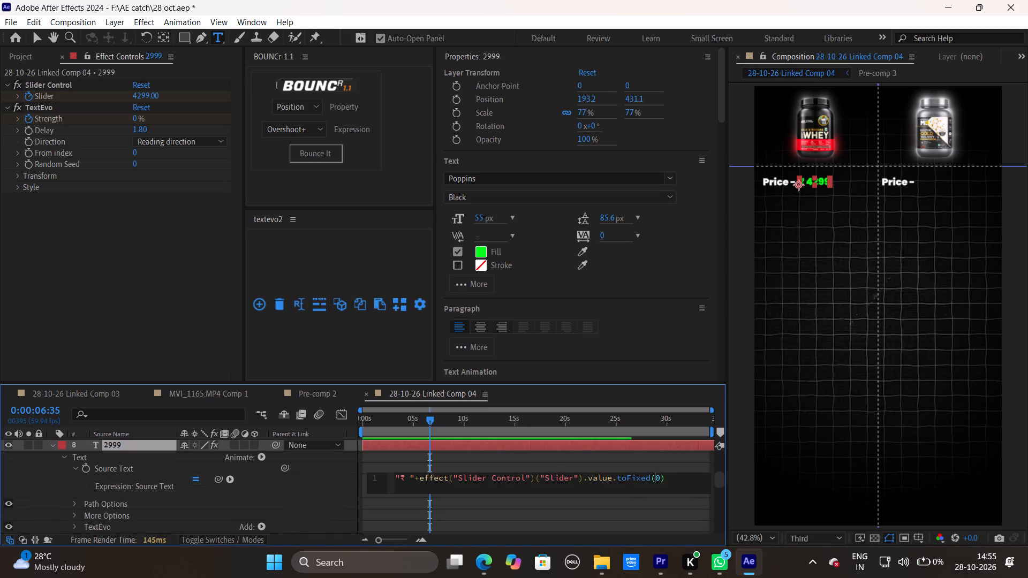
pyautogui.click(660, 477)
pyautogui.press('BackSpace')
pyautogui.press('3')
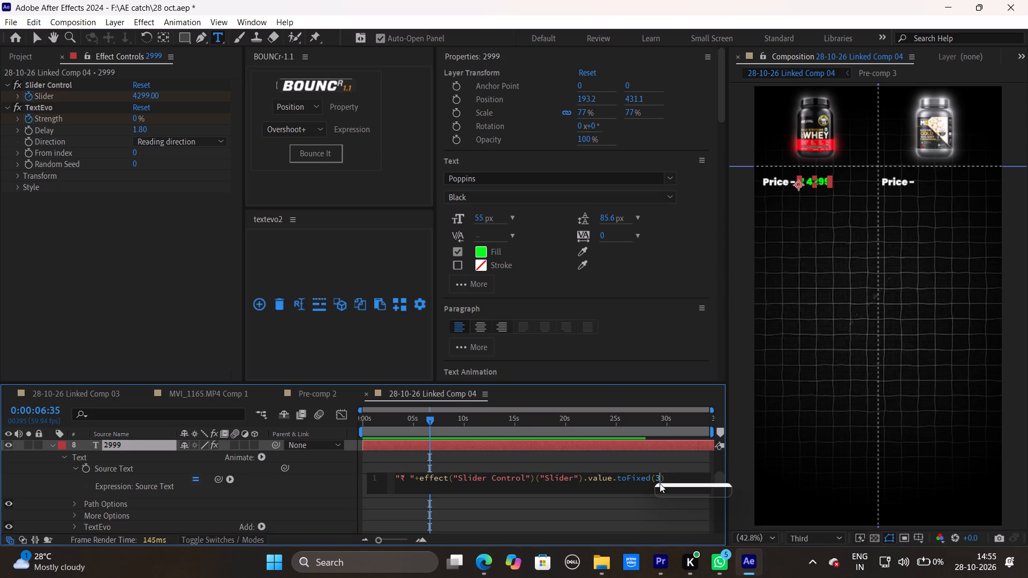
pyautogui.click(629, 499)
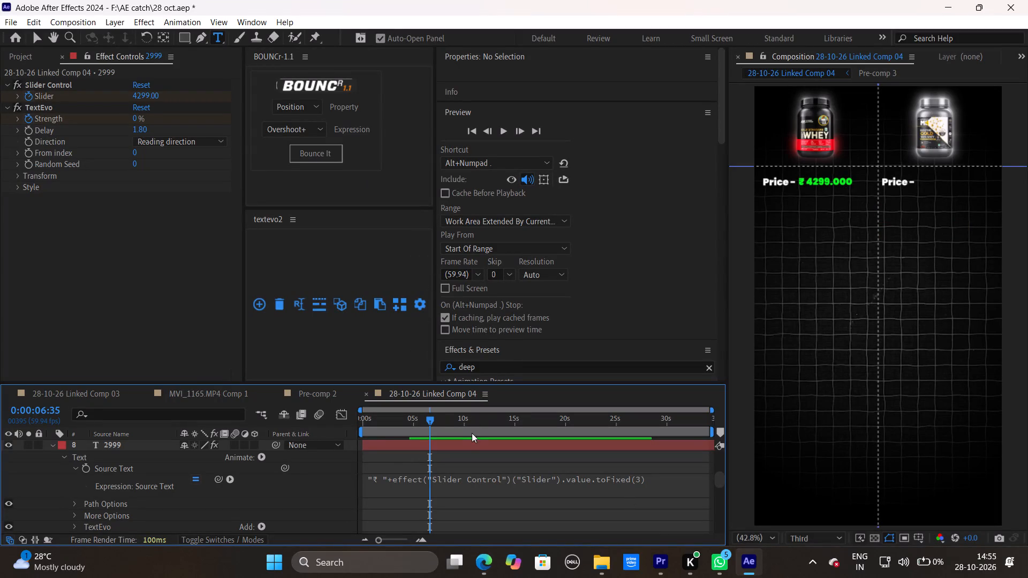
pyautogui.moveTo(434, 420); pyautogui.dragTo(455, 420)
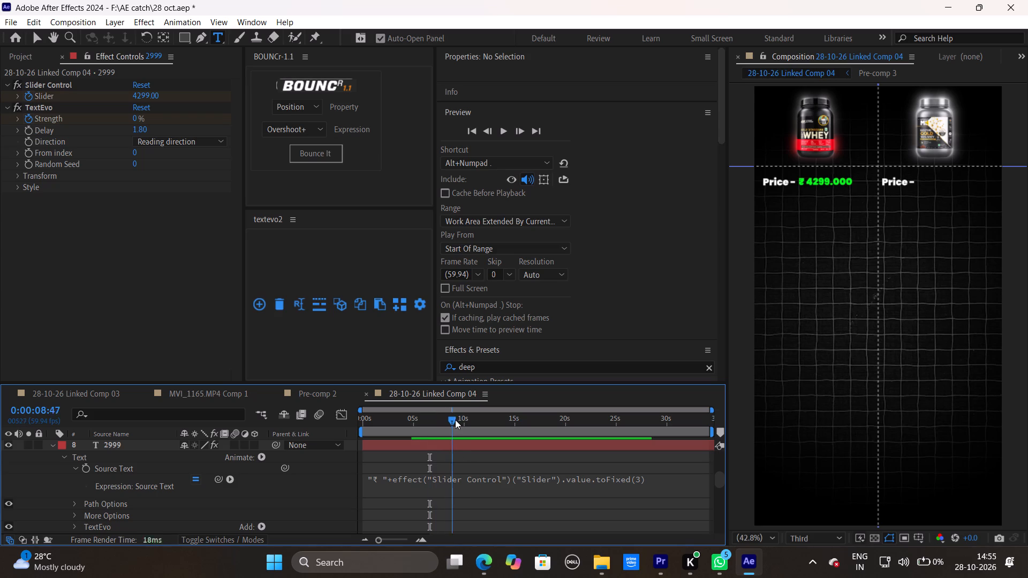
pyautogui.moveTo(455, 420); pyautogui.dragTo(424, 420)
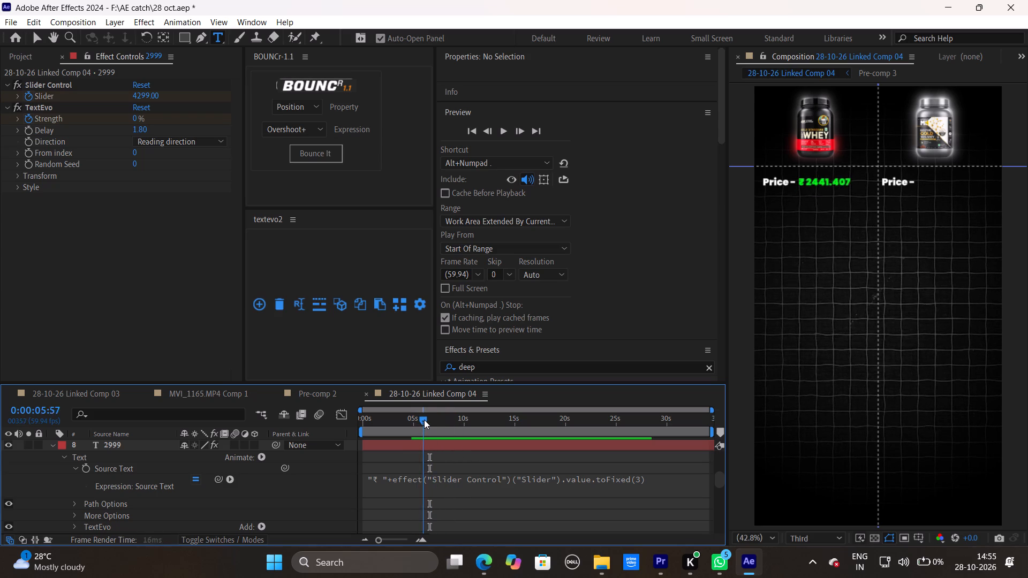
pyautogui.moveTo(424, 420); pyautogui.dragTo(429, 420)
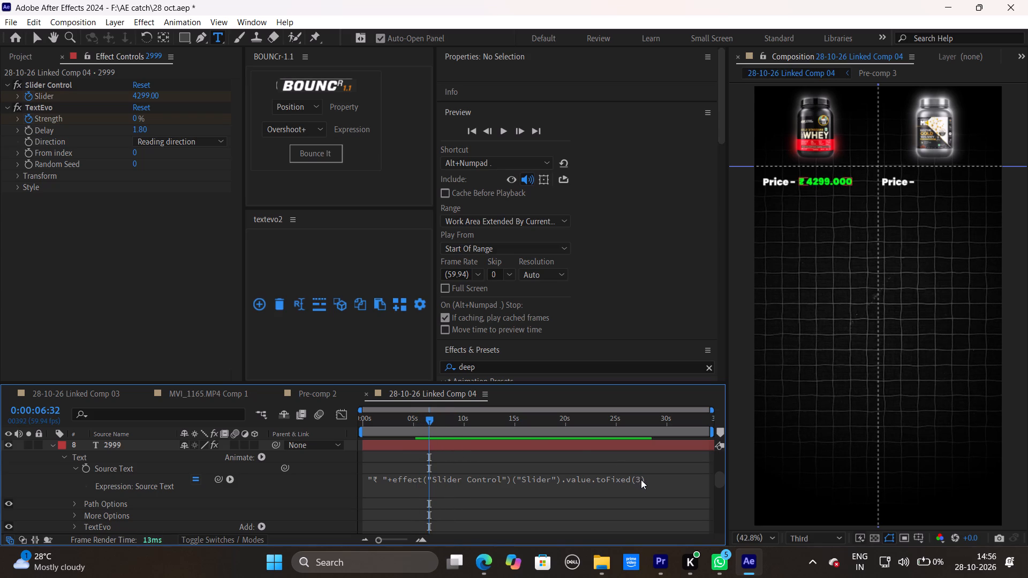
# Set the Optimum Nutrition price's Source Text expression to one decimal, toFixed(1), and replay the count-up.
pyautogui.click(641, 480)
pyautogui.click(659, 474)
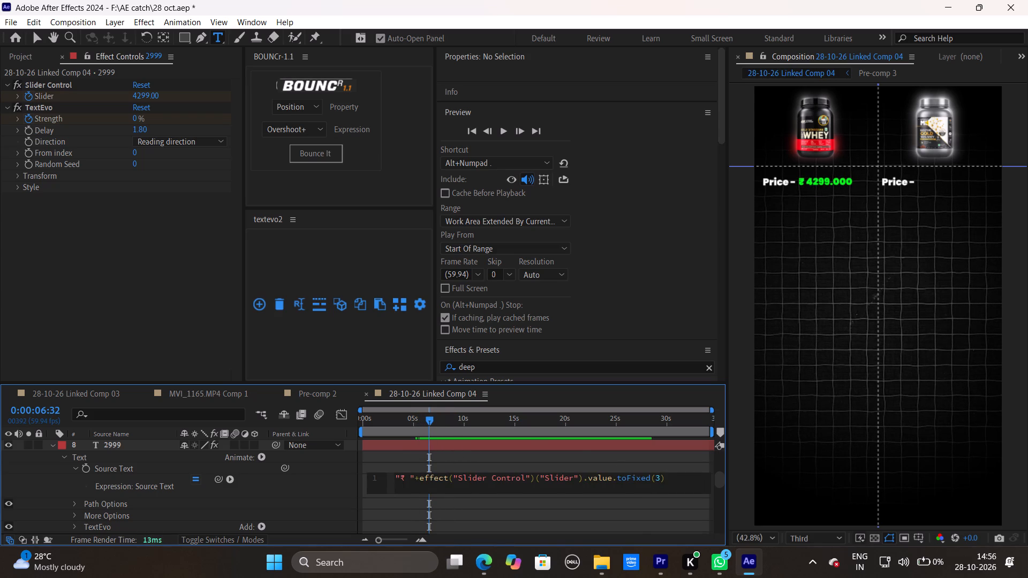
pyautogui.press('BackSpace')
pyautogui.press('1')
pyautogui.click(645, 499)
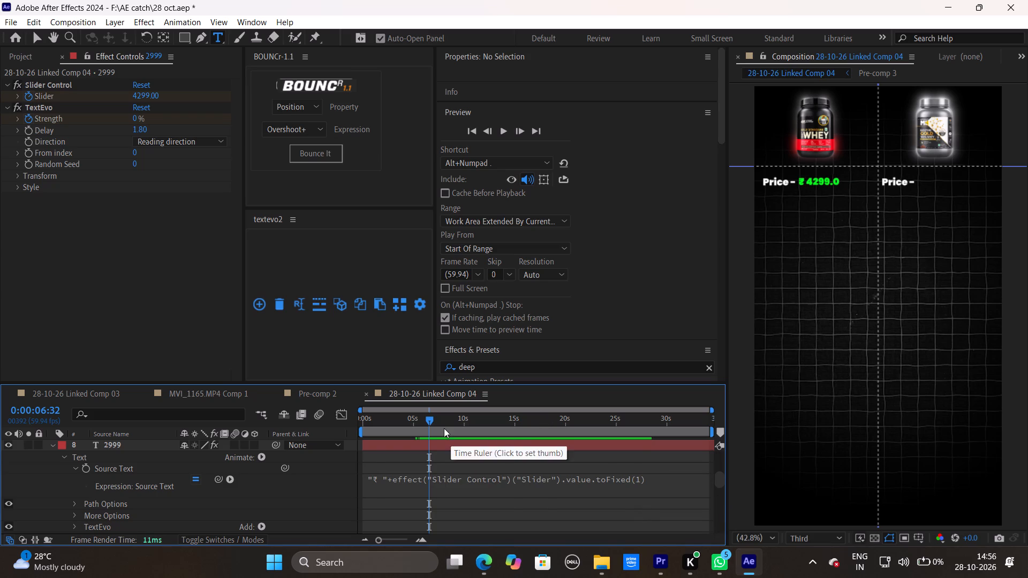
pyautogui.press('space')
pyautogui.moveTo(422, 421); pyautogui.dragTo(399, 430)
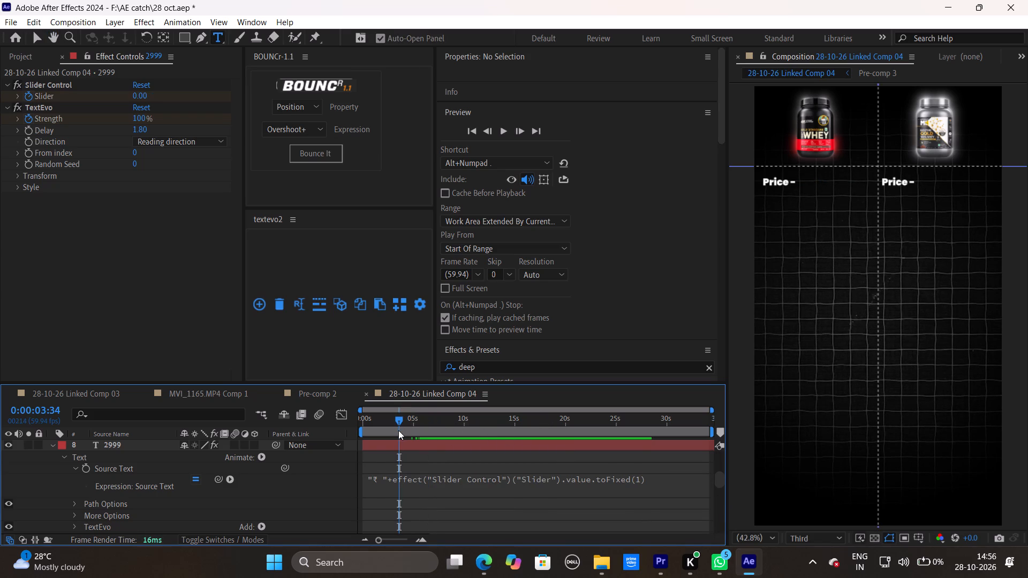
pyautogui.press('space')
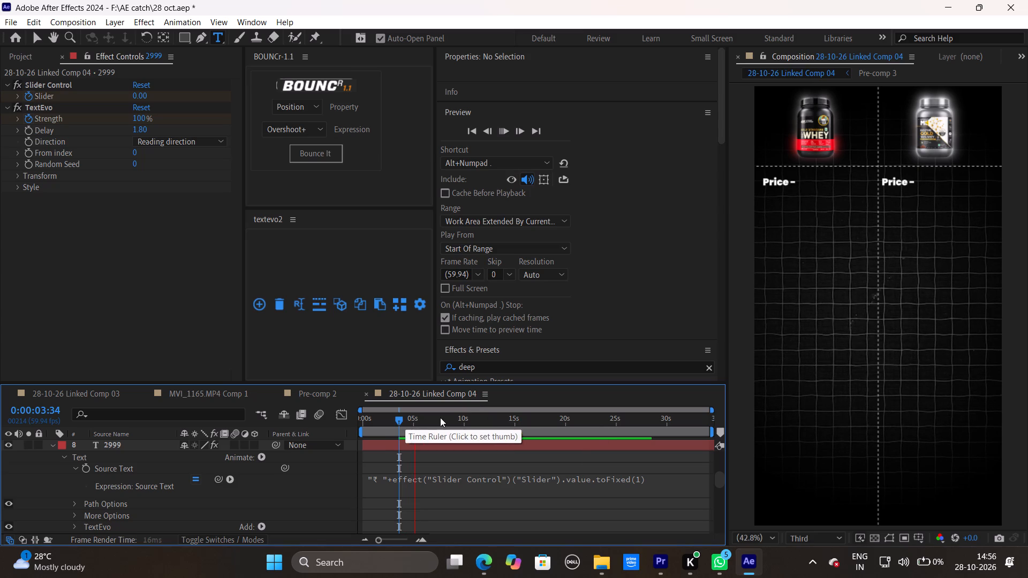
pyautogui.press('space')
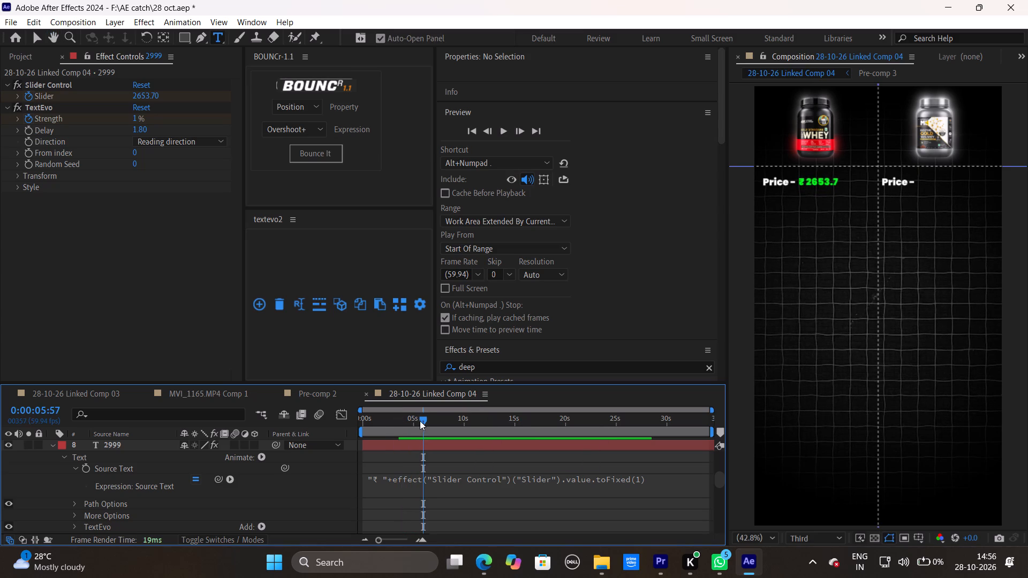
pyautogui.moveTo(419, 421); pyautogui.dragTo(403, 427)
# Reveal the Optimum Nutrition price layer's keyframes and delete its final Slider keyframe at 0:00:06:24.
pyautogui.click(424, 444)
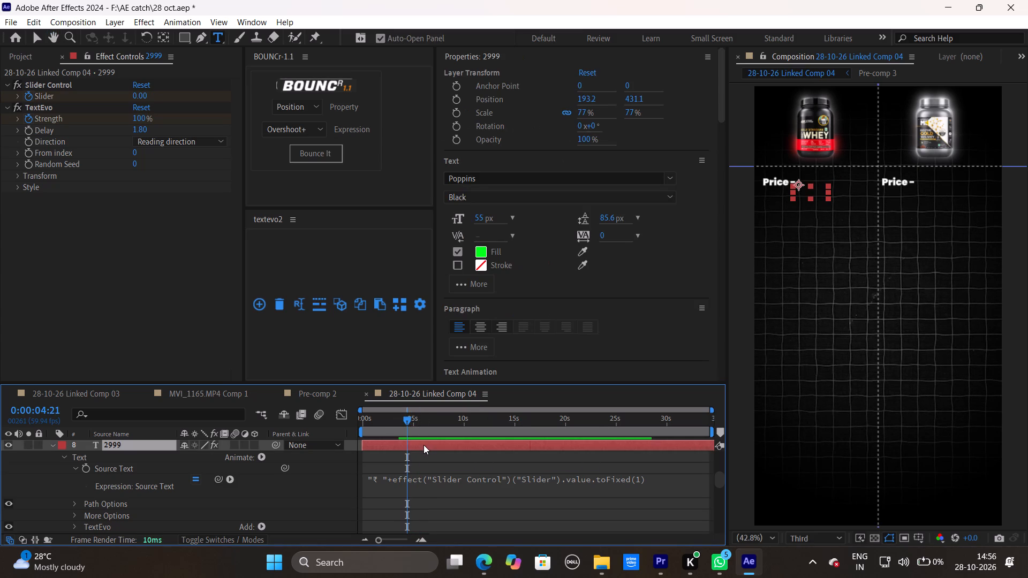
pyautogui.press('u')
pyautogui.moveTo(413, 418); pyautogui.dragTo(427, 421)
pyautogui.moveTo(376, 541); pyautogui.dragTo(398, 541)
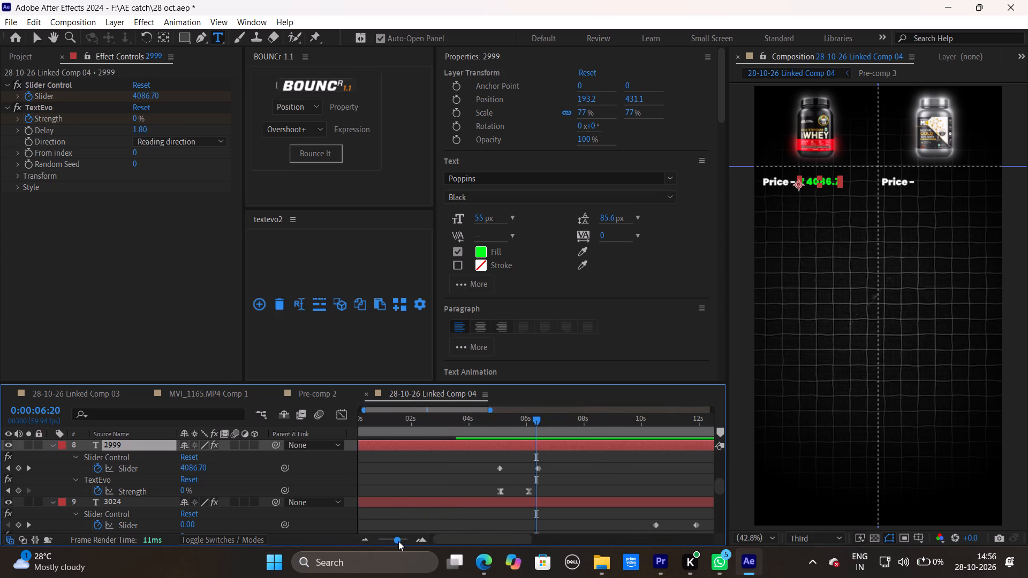
pyautogui.moveTo(398, 541); pyautogui.dragTo(404, 541)
pyautogui.click(542, 419)
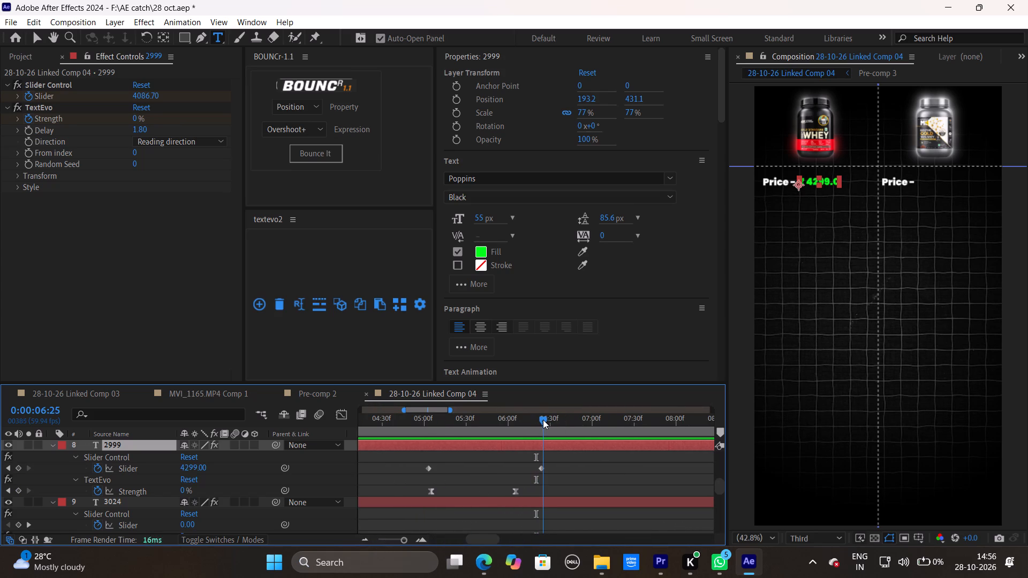
pyautogui.click(543, 467)
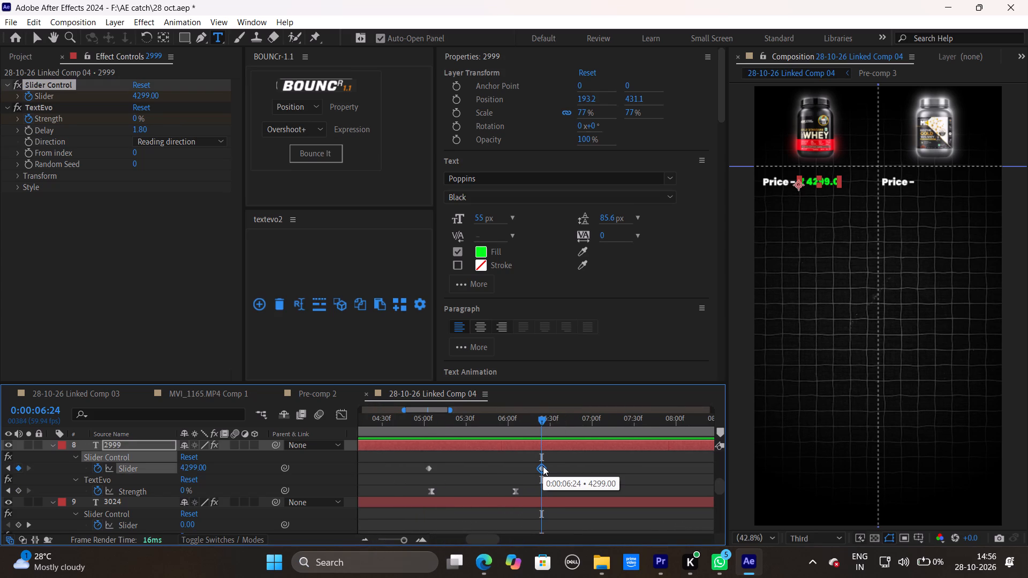
pyautogui.press('Delete')
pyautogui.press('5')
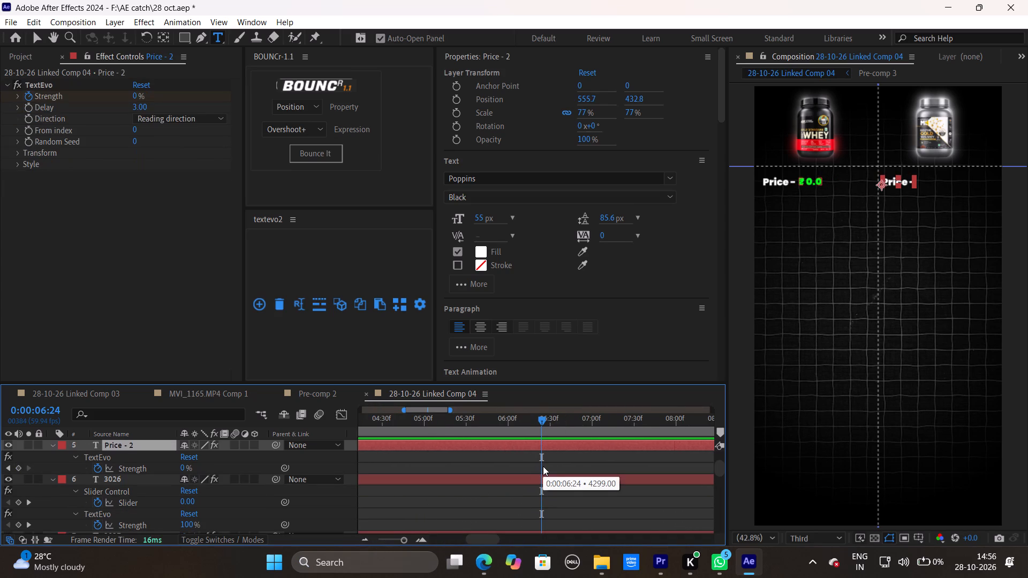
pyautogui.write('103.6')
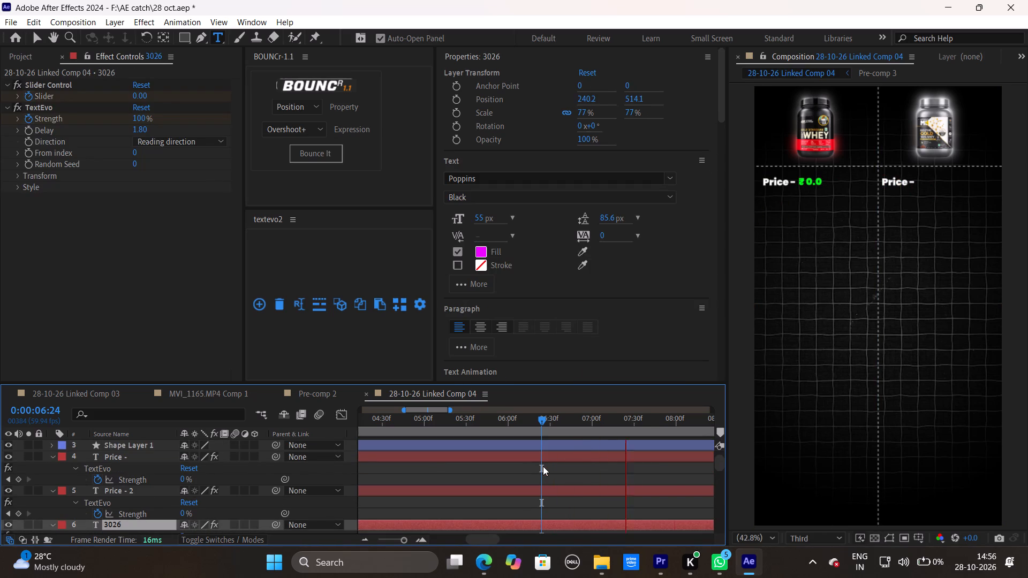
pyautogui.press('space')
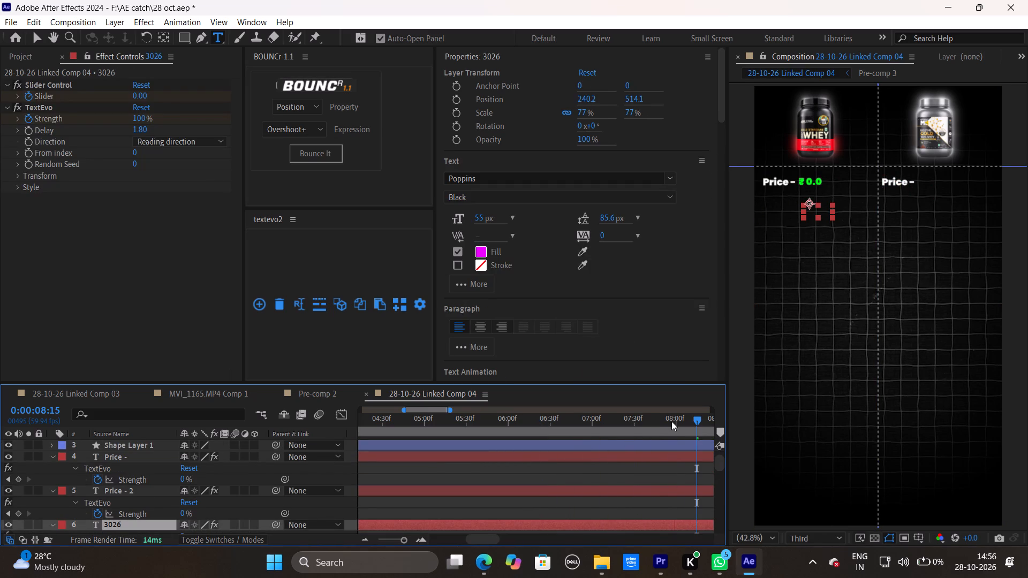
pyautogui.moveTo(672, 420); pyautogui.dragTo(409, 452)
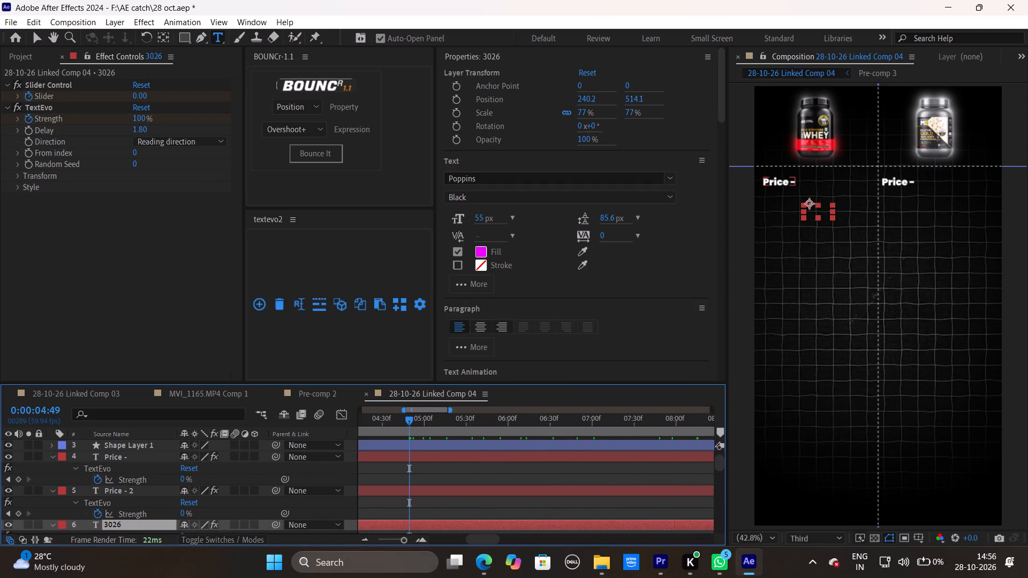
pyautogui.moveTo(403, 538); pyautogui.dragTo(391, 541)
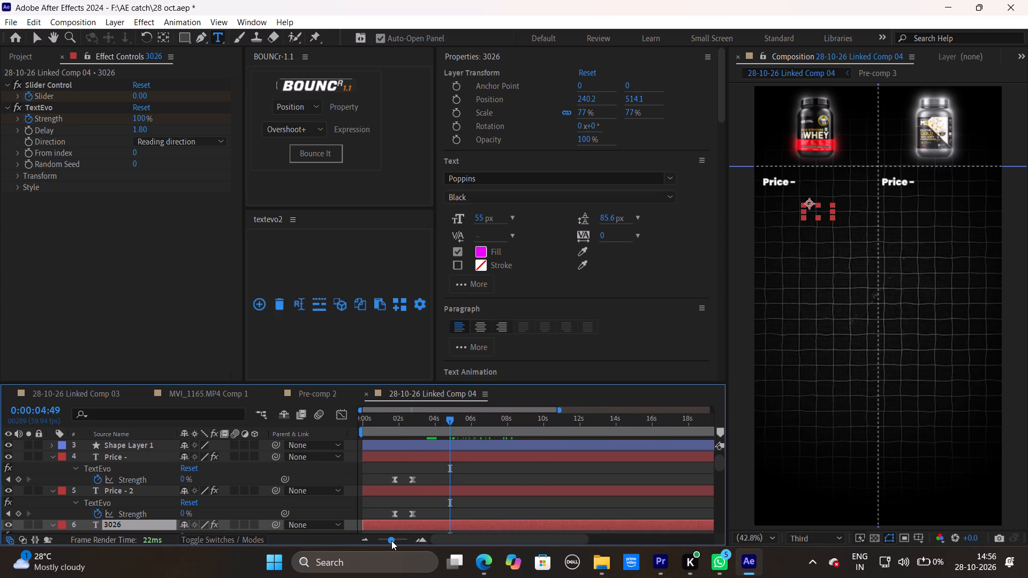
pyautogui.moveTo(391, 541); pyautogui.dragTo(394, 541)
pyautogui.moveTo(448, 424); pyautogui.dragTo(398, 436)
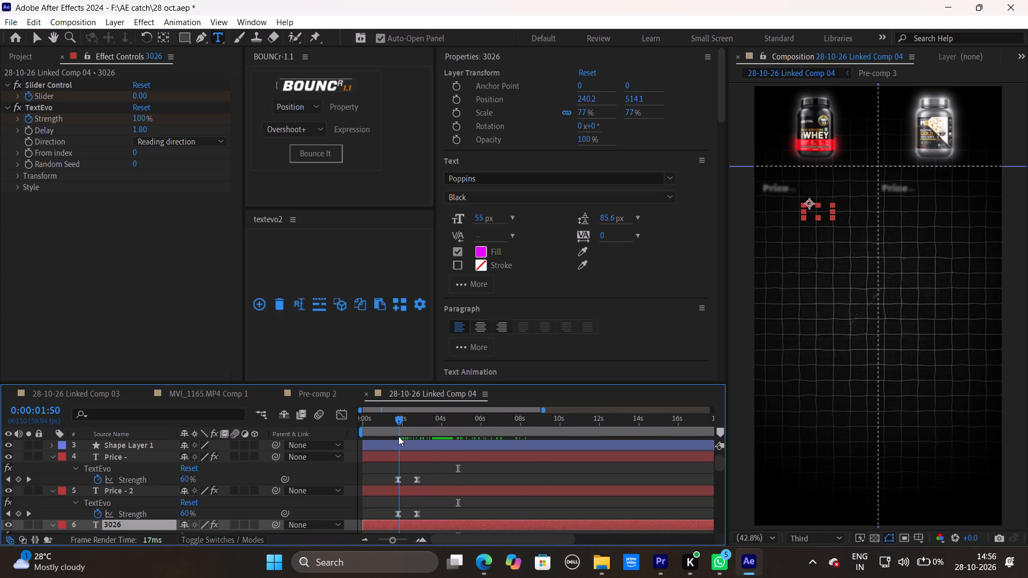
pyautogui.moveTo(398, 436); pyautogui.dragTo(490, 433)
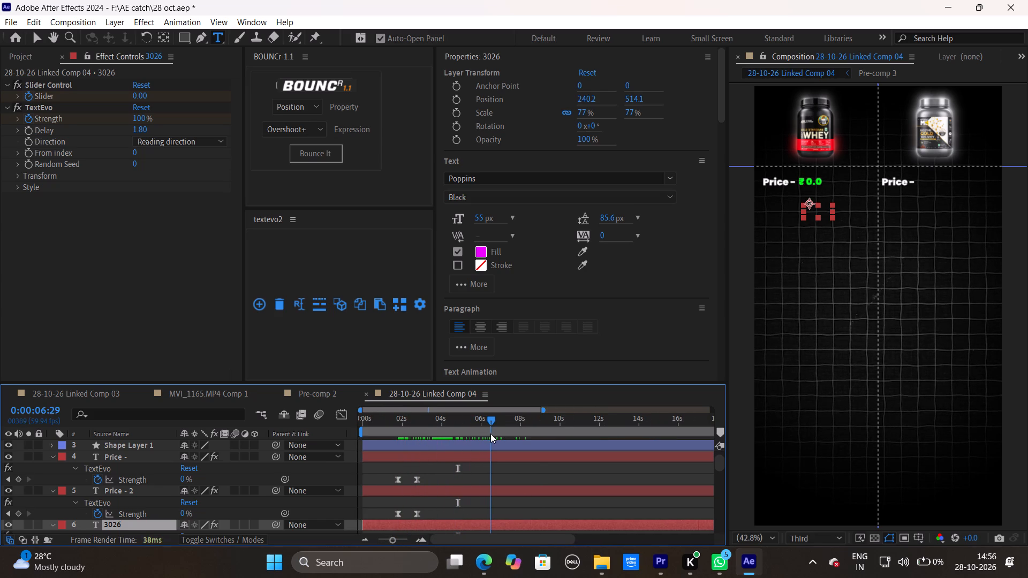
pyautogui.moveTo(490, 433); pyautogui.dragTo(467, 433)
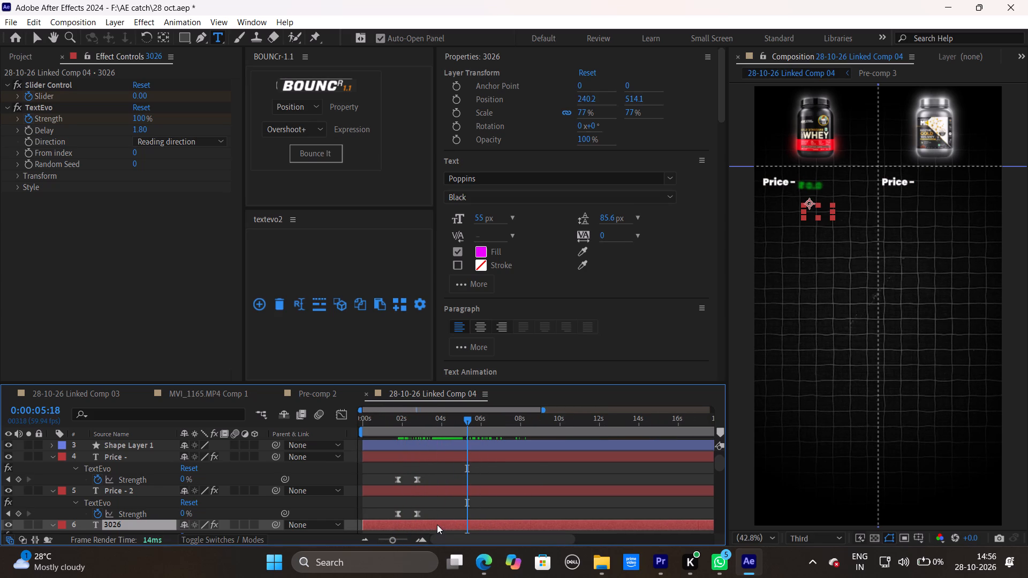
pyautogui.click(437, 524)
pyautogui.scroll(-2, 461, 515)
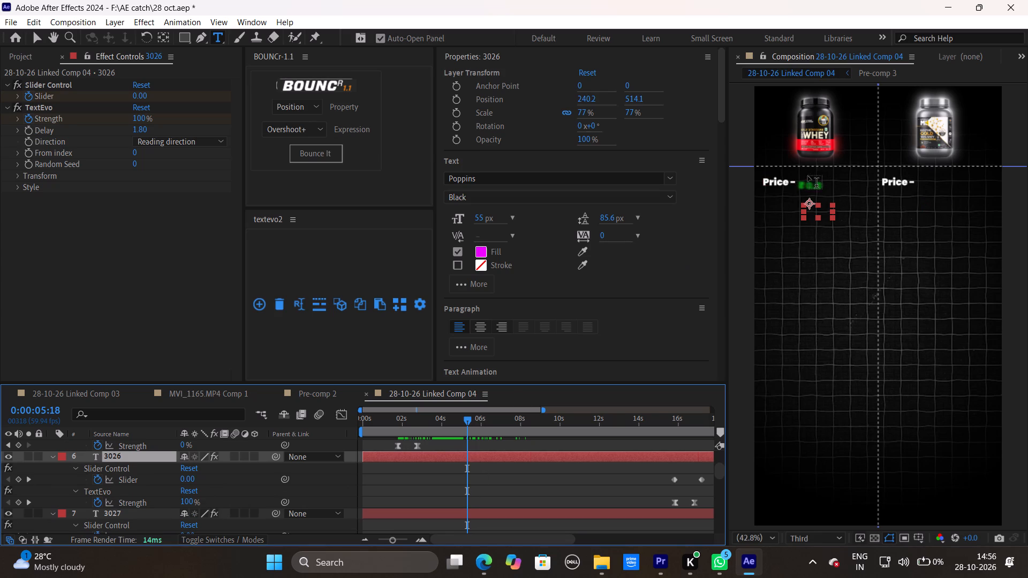
# Set the Optimum Nutrition price's Slider to 5103.6 at 0:00:06:11, just after its text reveal ends.
pyautogui.click(811, 188)
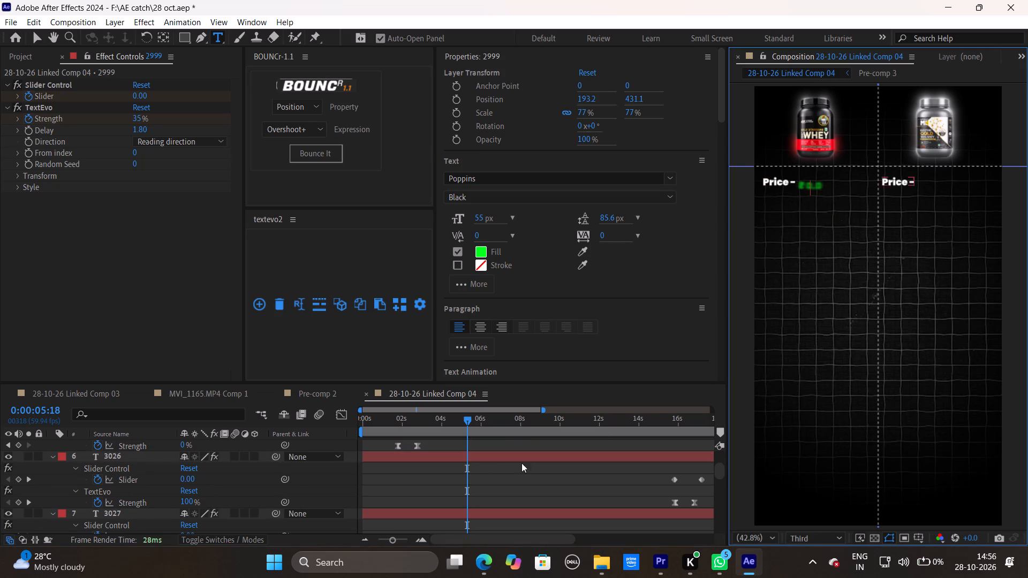
pyautogui.scroll(4, 488, 462)
pyautogui.scroll(-6, 488, 462)
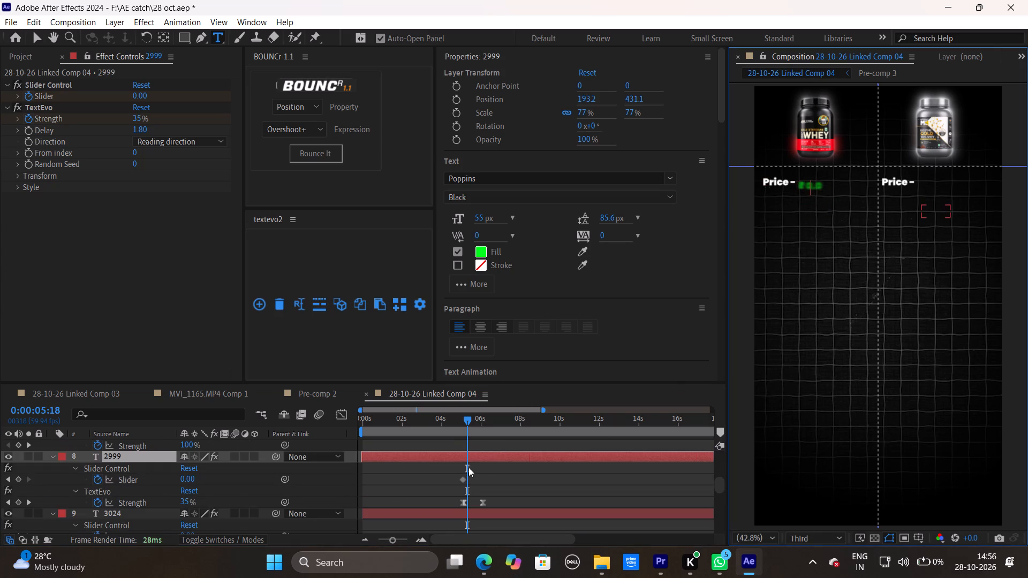
pyautogui.moveTo(471, 421); pyautogui.dragTo(487, 422)
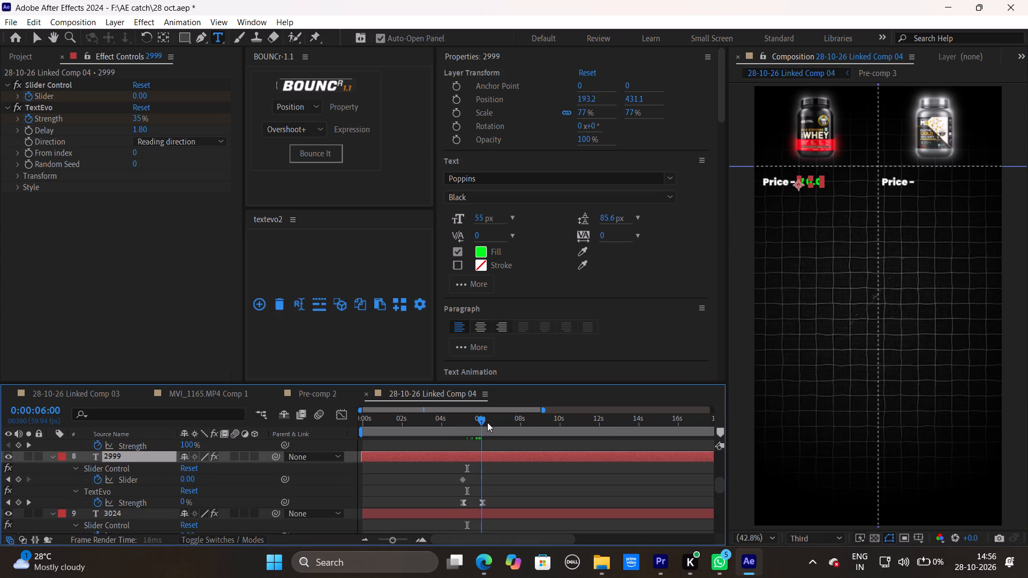
pyautogui.moveTo(487, 422); pyautogui.dragTo(488, 422)
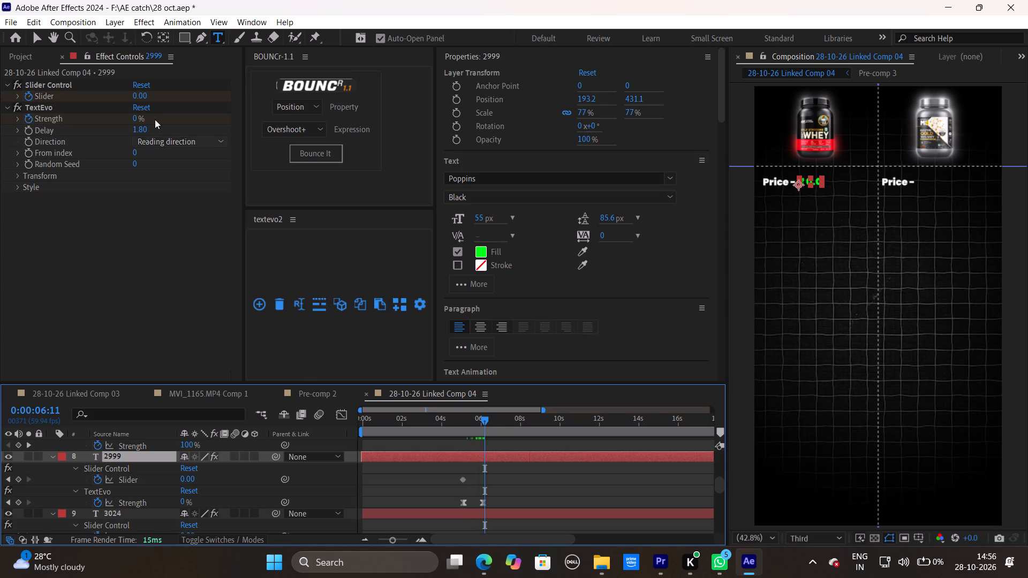
pyautogui.click(142, 99)
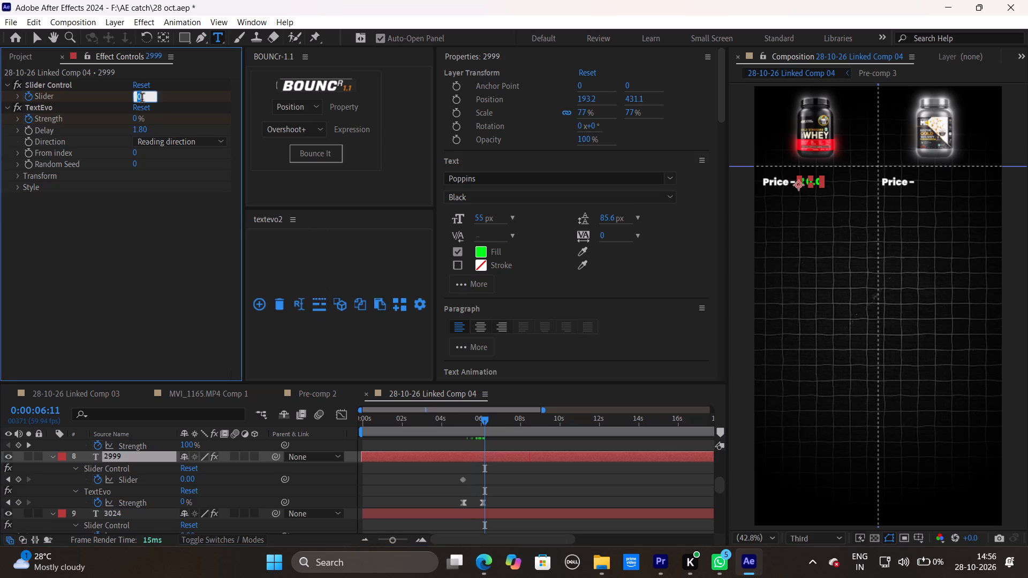
pyautogui.press('5')
pyautogui.write('103.6')
pyautogui.click(440, 485)
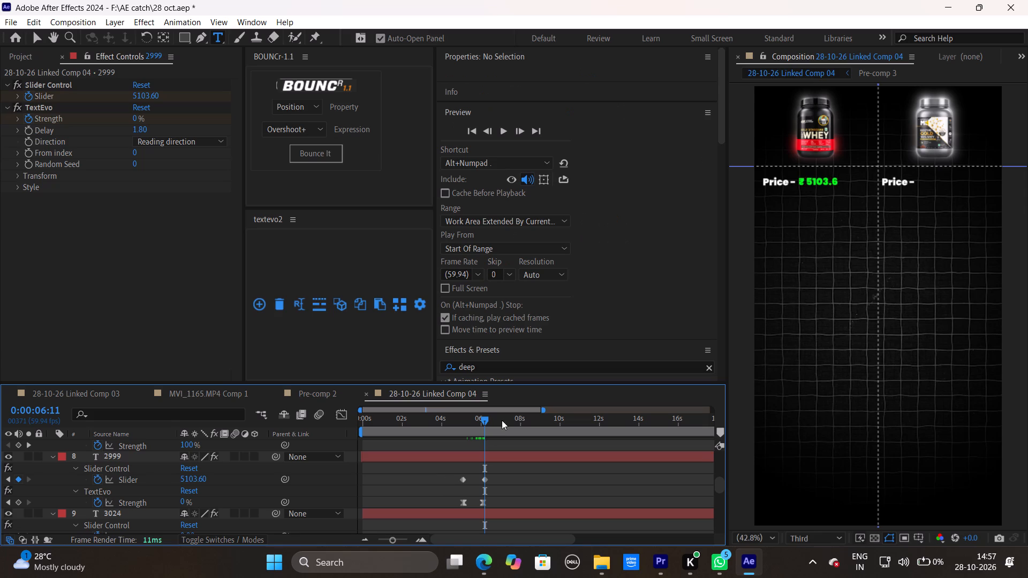
# Play back the Optimum Nutrition price count-up several times, starting at or a little before its first keyframe.
pyautogui.moveTo(484, 422); pyautogui.dragTo(462, 430)
pyautogui.press('space')
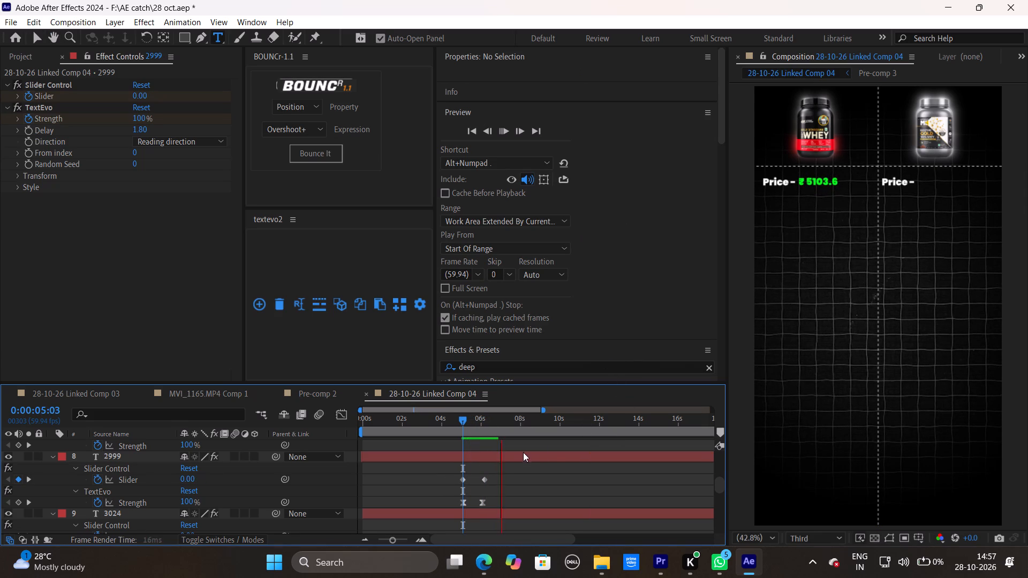
pyautogui.press('space')
pyautogui.moveTo(507, 421); pyautogui.dragTo(462, 433)
pyautogui.scroll(-1, 475, 430)
pyautogui.press('space')
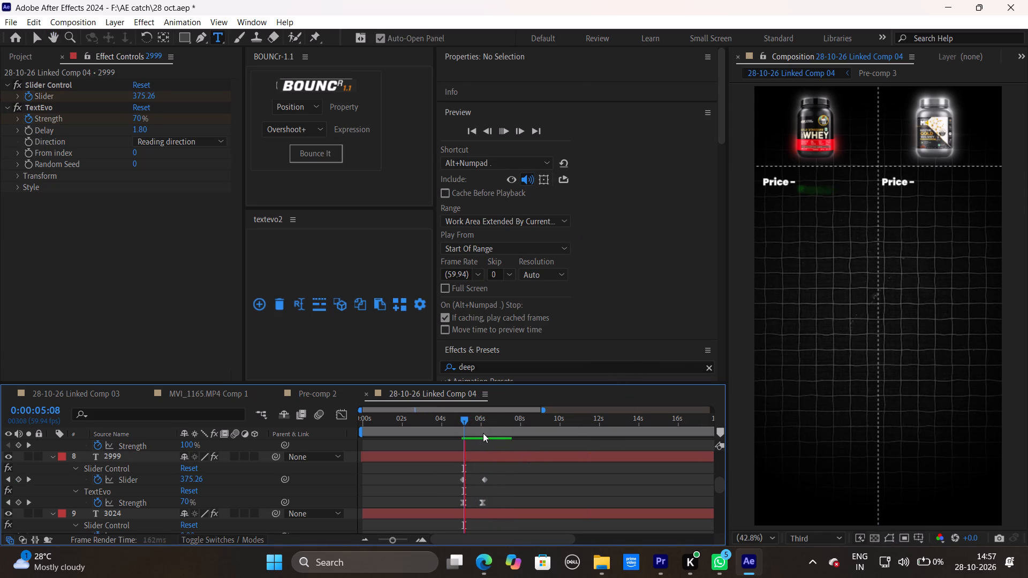
pyautogui.press('space')
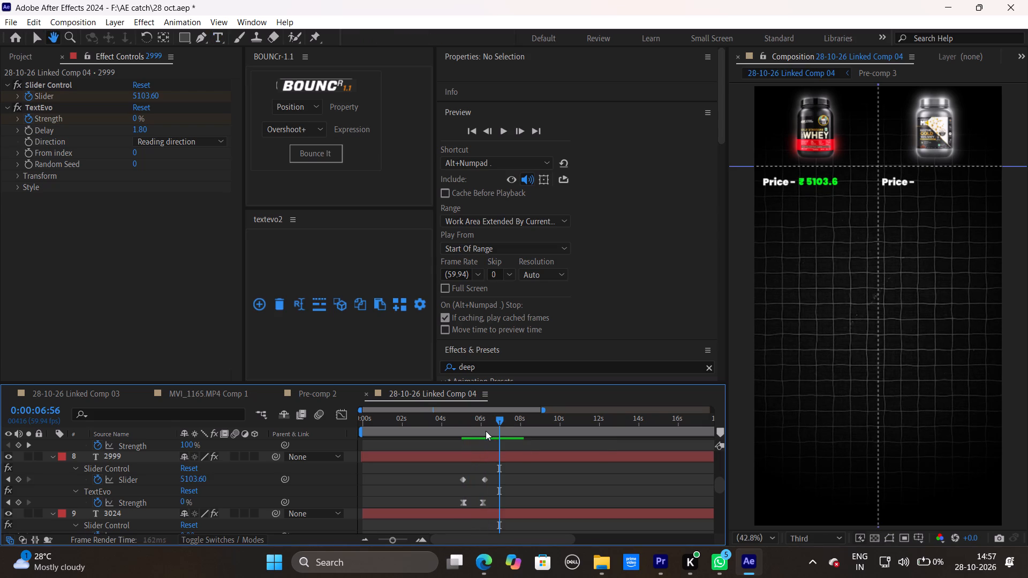
pyautogui.moveTo(484, 427); pyautogui.dragTo(435, 437)
pyautogui.press('space')
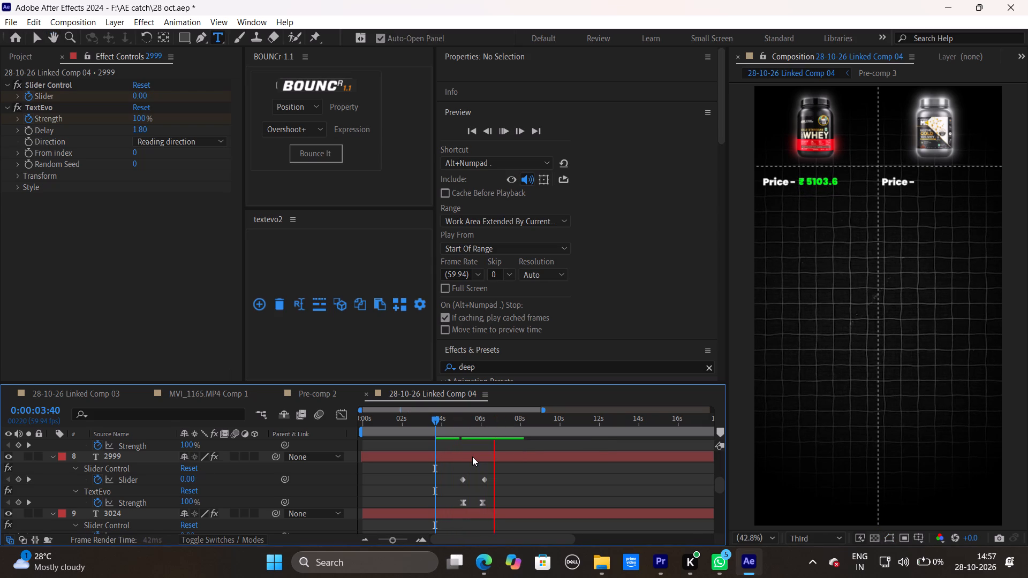
pyautogui.press('space')
pyautogui.moveTo(504, 422); pyautogui.dragTo(444, 431)
pyautogui.press('space')
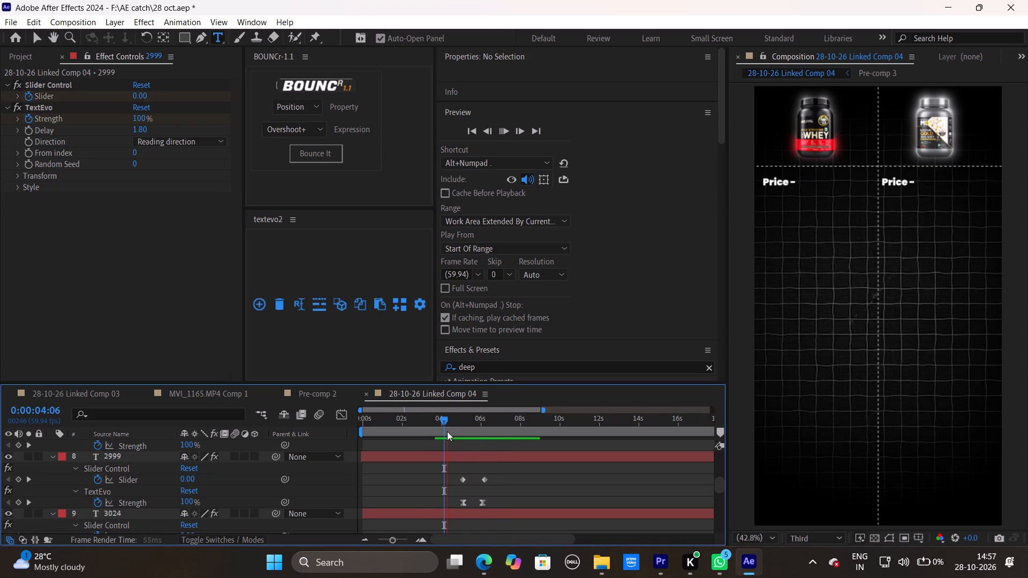
pyautogui.press('space')
# Move the Optimum Nutrition price's starting Slider and Strength keyframes earlier, to just after the 4-second mark, and replay the count-up.
pyautogui.moveTo(470, 474); pyautogui.dragTo(458, 498)
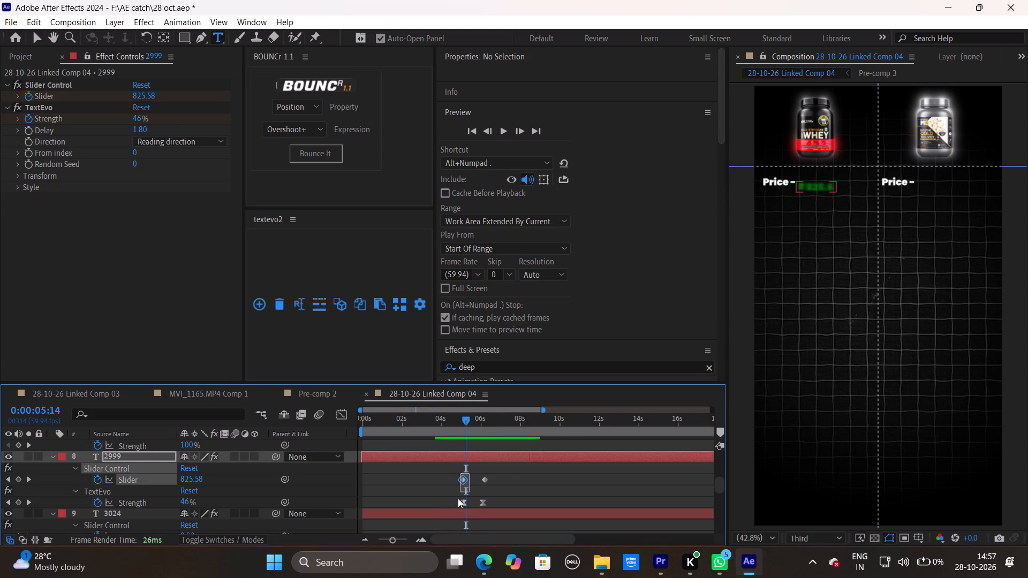
pyautogui.moveTo(458, 498); pyautogui.dragTo(456, 503)
pyautogui.moveTo(463, 503); pyautogui.dragTo(447, 503)
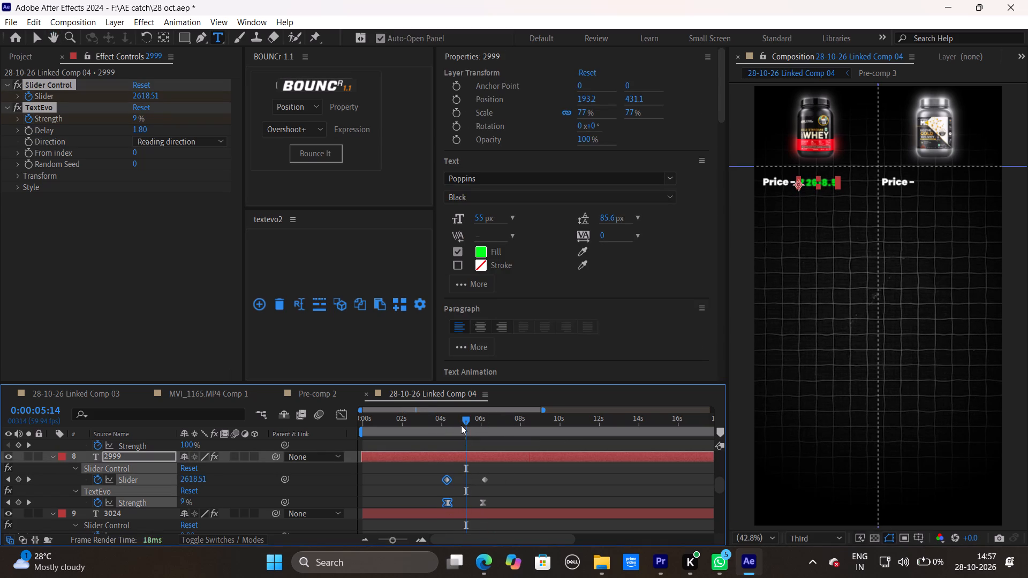
pyautogui.moveTo(461, 425); pyautogui.dragTo(436, 430)
pyautogui.press('space')
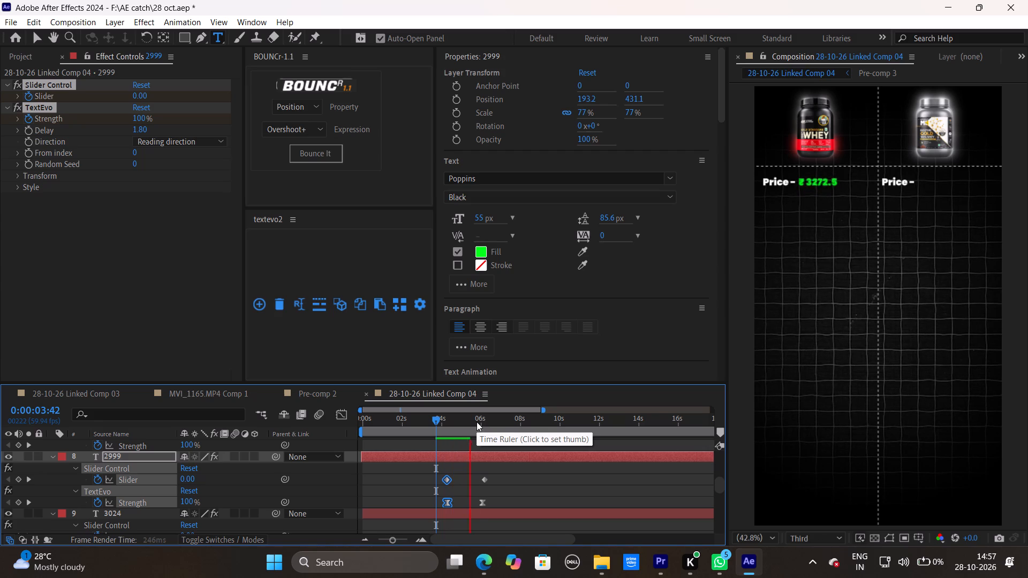
pyautogui.press('space')
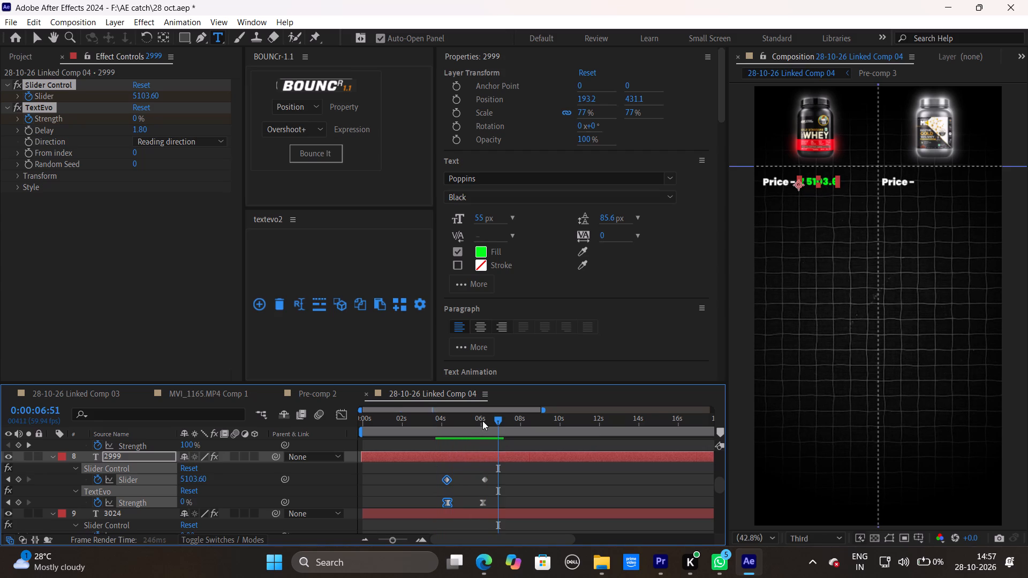
pyautogui.moveTo(482, 421); pyautogui.dragTo(443, 426)
pyautogui.press('space')
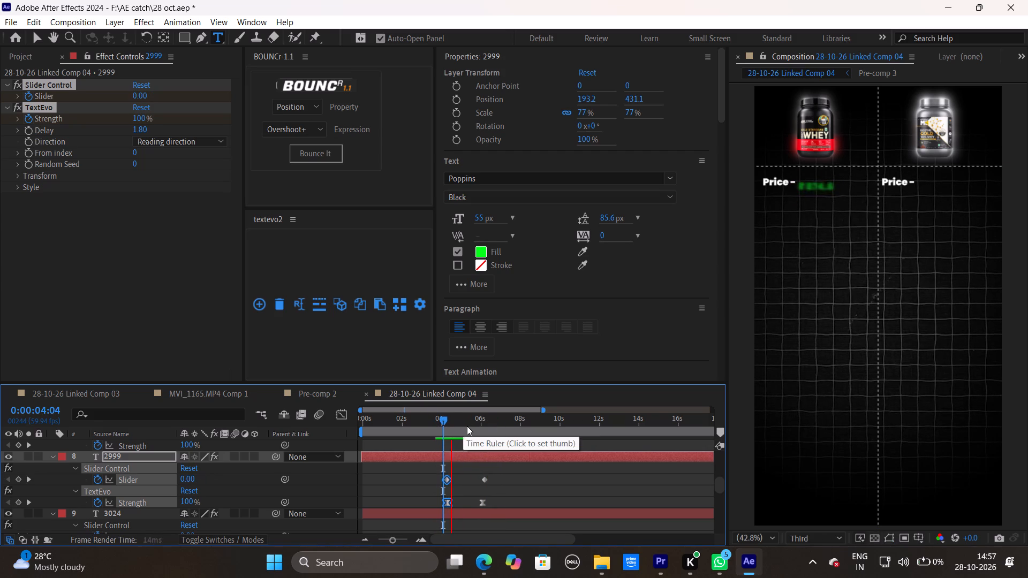
pyautogui.press('space')
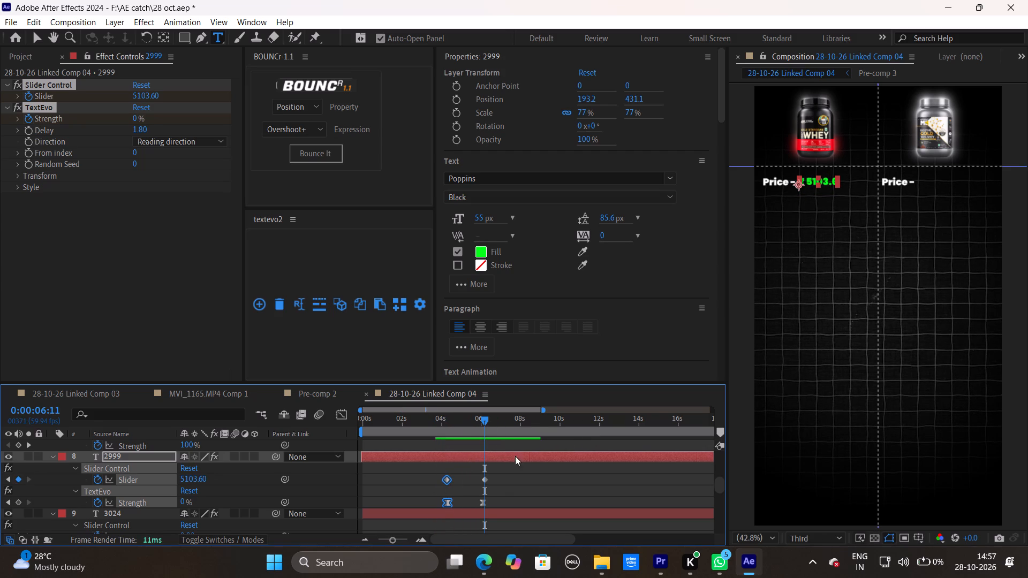
# Move the Optimum Nutrition price's ending Slider and Strength keyframes slightly earlier, to around the 6-second mark, and replay the comparison's prices.
pyautogui.moveTo(494, 478); pyautogui.dragTo(481, 498)
pyautogui.moveTo(485, 501); pyautogui.dragTo(480, 502)
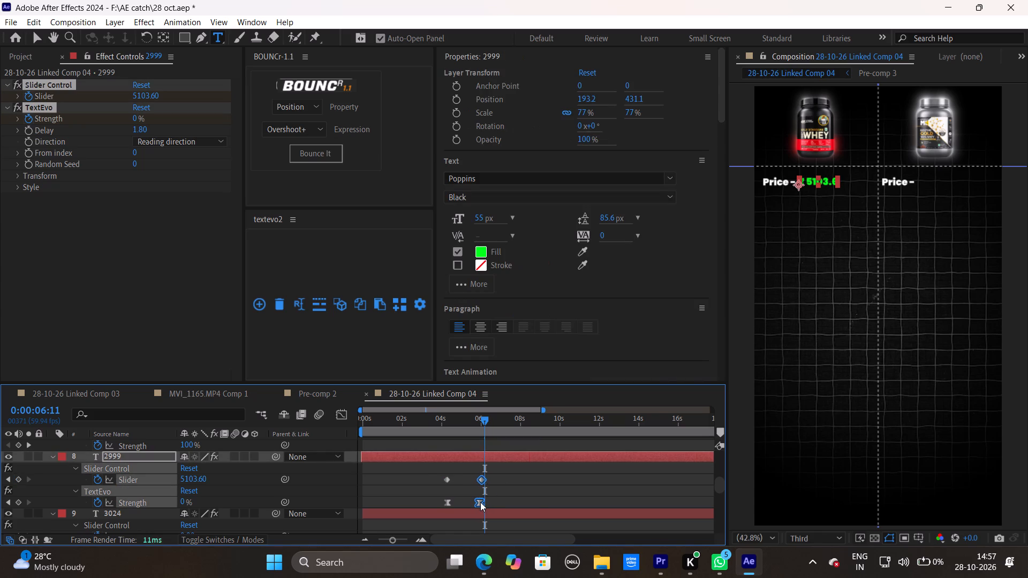
pyautogui.moveTo(480, 502); pyautogui.dragTo(480, 502)
pyautogui.moveTo(482, 420); pyautogui.dragTo(437, 428)
pyautogui.press('space')
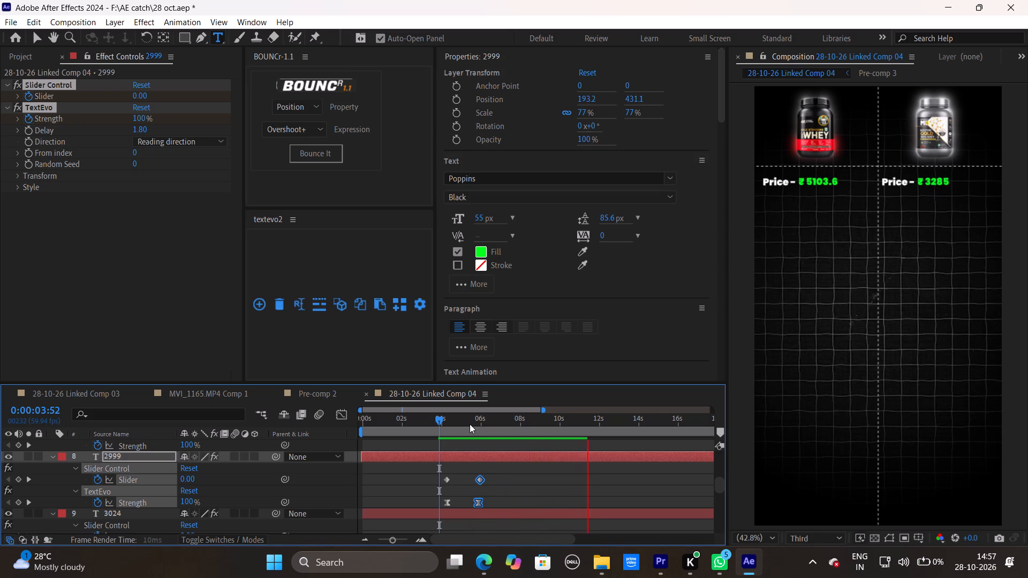
pyautogui.press('space')
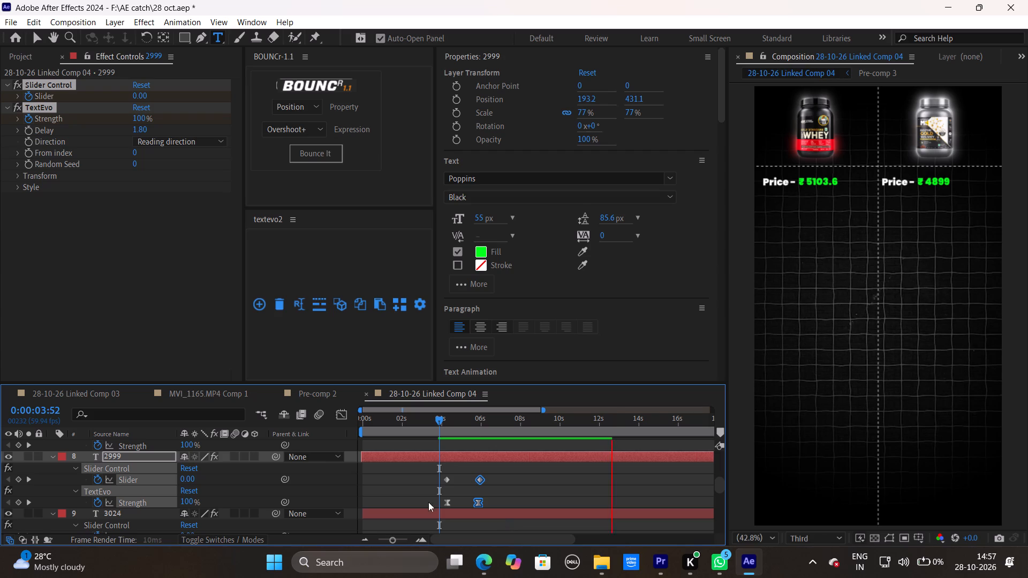
# Move all the MuscleBlaze price's Slider and Strength keyframes earlier together, so its count-up starts just before the 10-second mark.
pyautogui.moveTo(607, 421); pyautogui.dragTo(552, 427)
pyautogui.press('space')
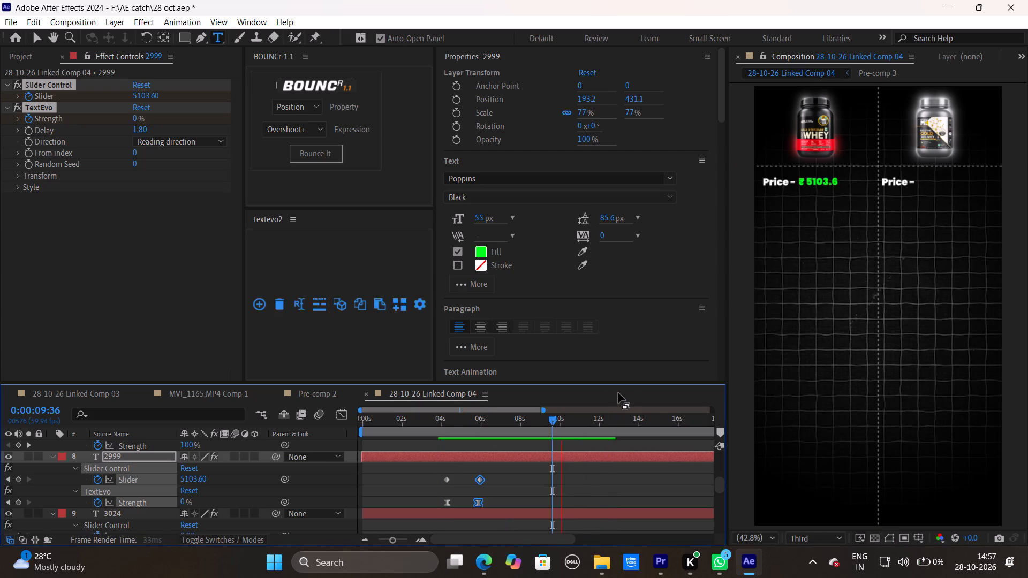
pyautogui.press('space')
pyautogui.moveTo(569, 419); pyautogui.dragTo(546, 424)
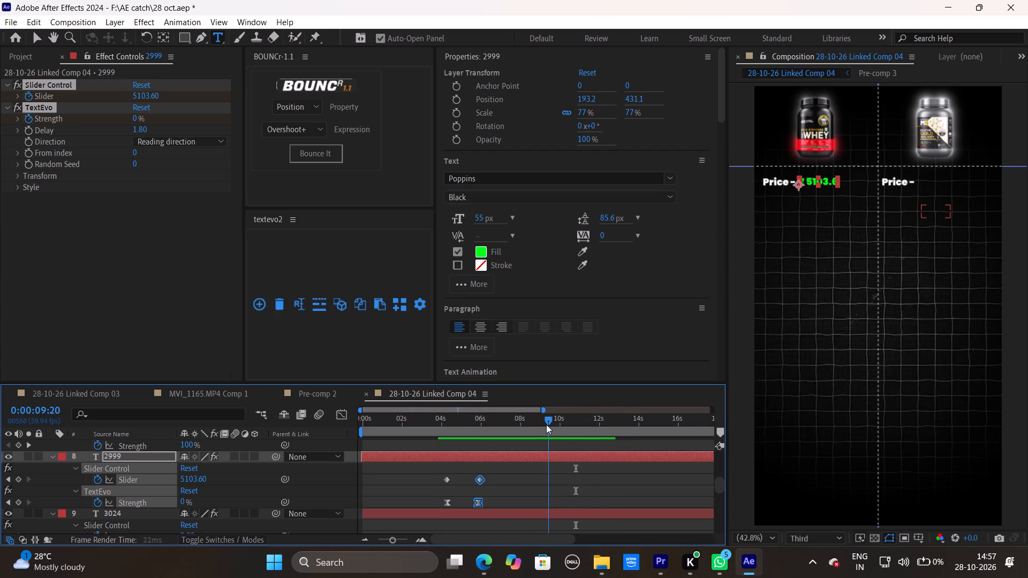
pyautogui.moveTo(546, 424); pyautogui.dragTo(587, 422)
pyautogui.scroll(-2, 632, 484)
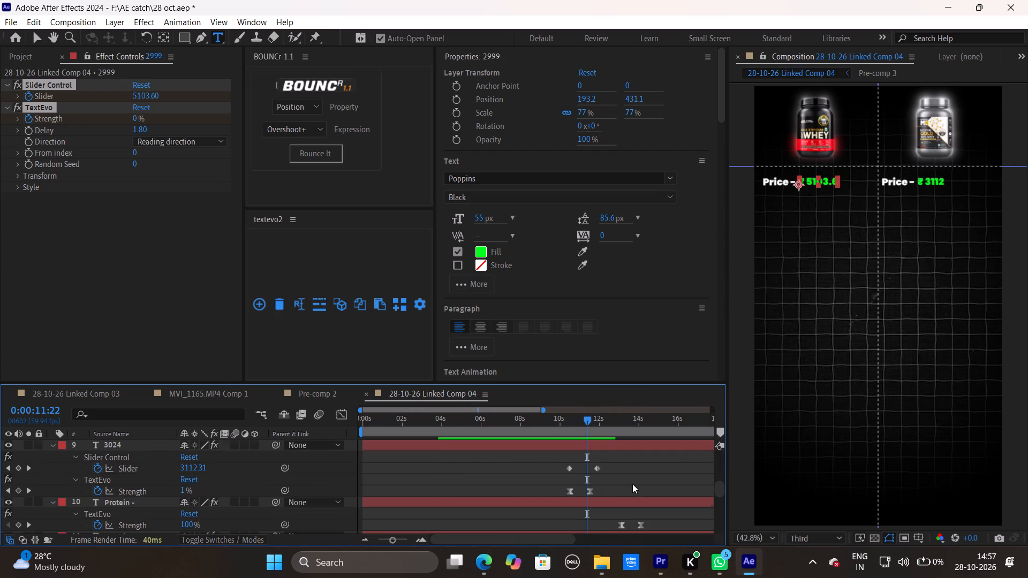
pyautogui.click(936, 182)
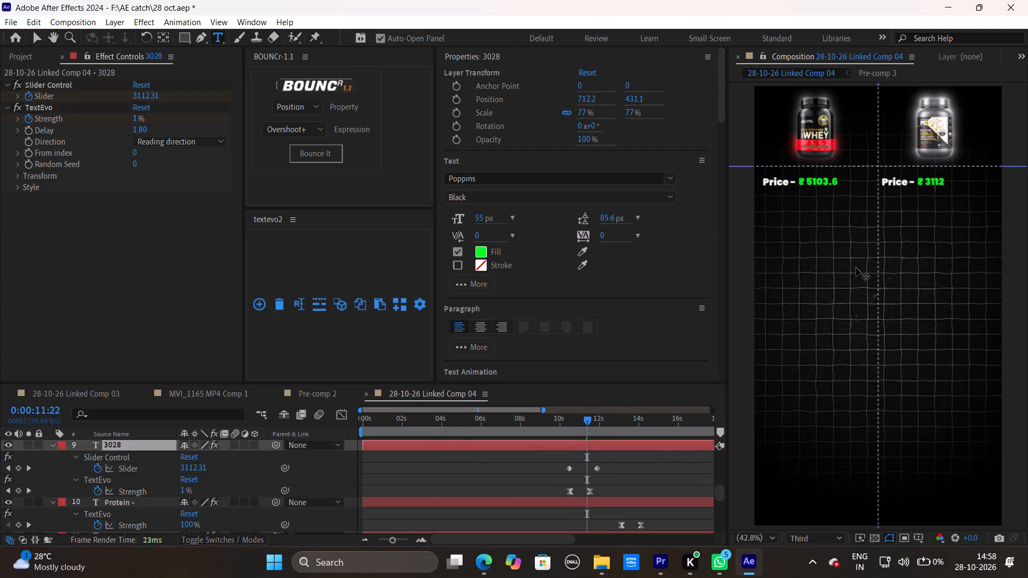
pyautogui.moveTo(622, 459); pyautogui.dragTo(598, 473)
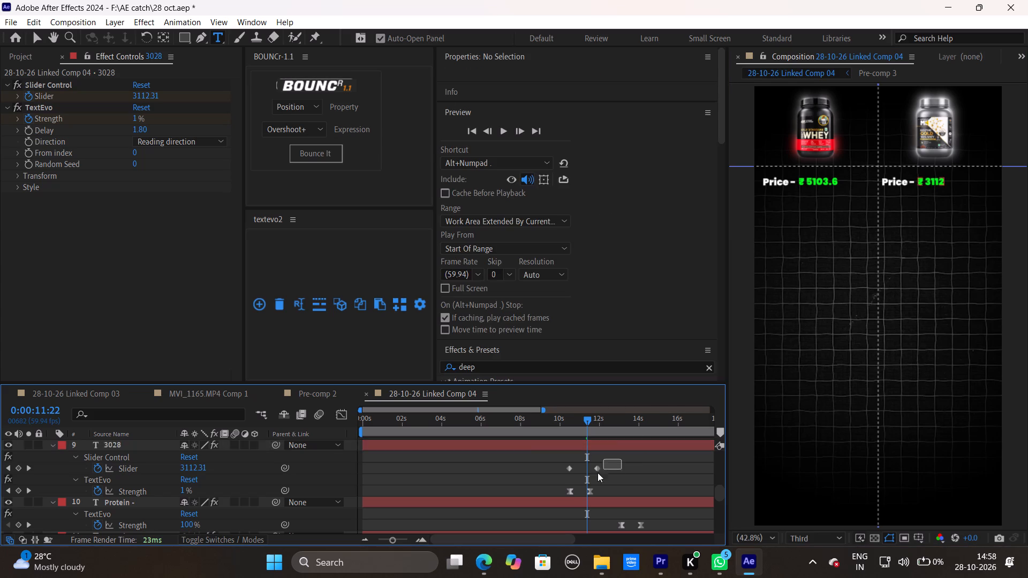
pyautogui.moveTo(598, 473); pyautogui.dragTo(557, 492)
pyautogui.moveTo(569, 494); pyautogui.dragTo(556, 495)
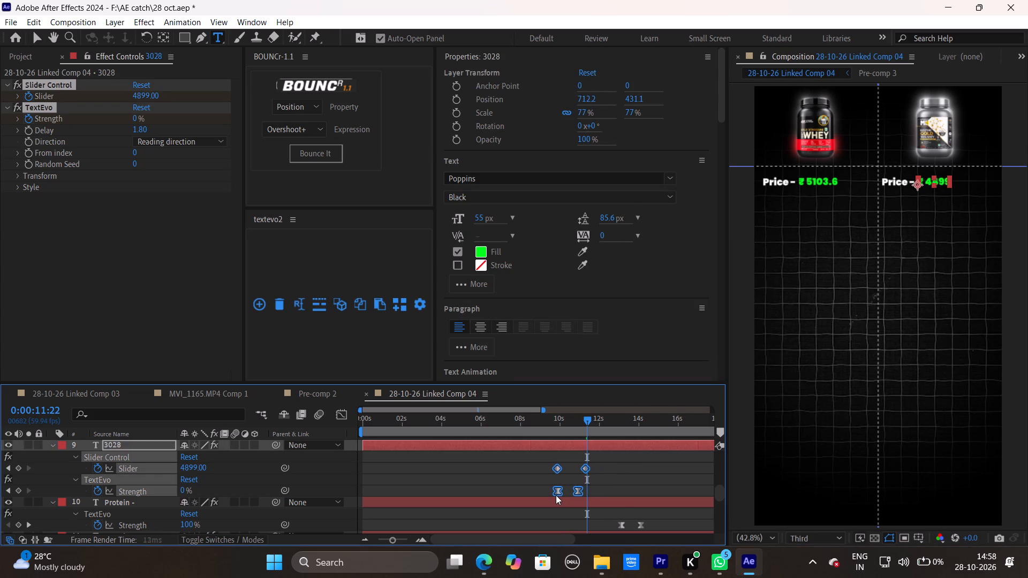
pyautogui.moveTo(556, 495); pyautogui.dragTo(553, 495)
# Replay the MuscleBlaze price count-up from about 9 seconds and play on through the protein and protein quality rows.
pyautogui.moveTo(580, 422); pyautogui.dragTo(539, 433)
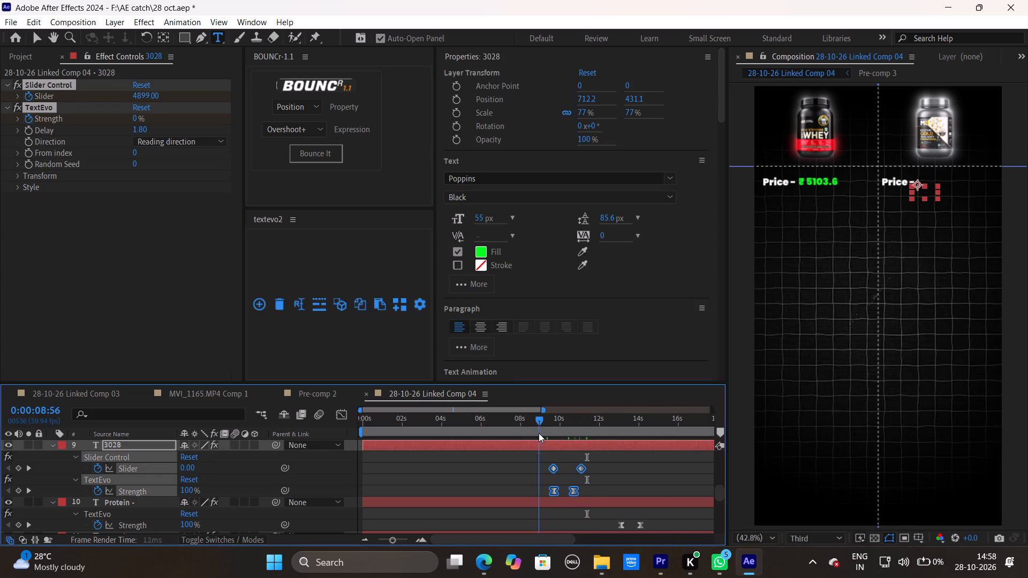
pyautogui.press('space')
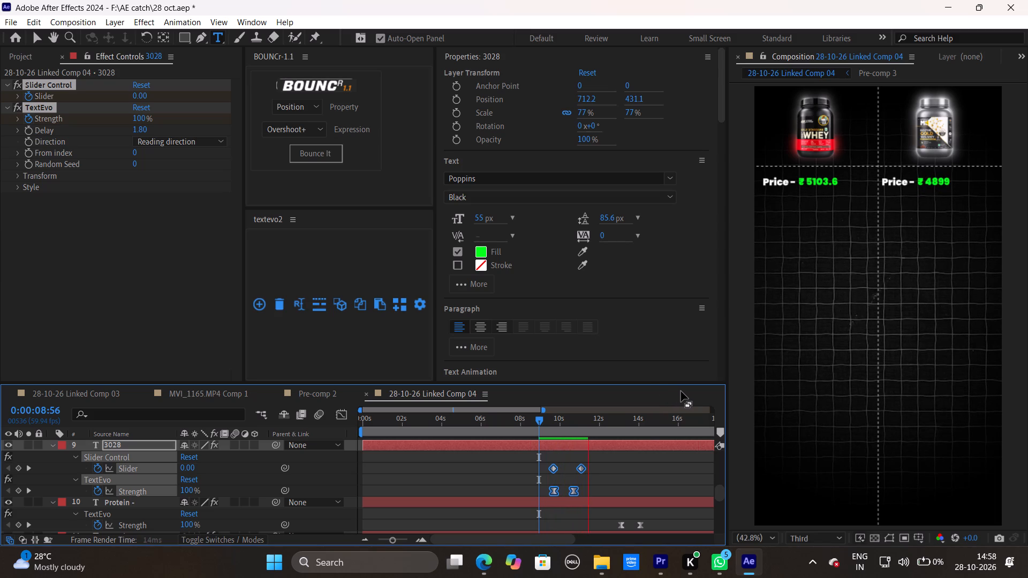
pyautogui.press('space')
pyautogui.moveTo(600, 427); pyautogui.dragTo(580, 430)
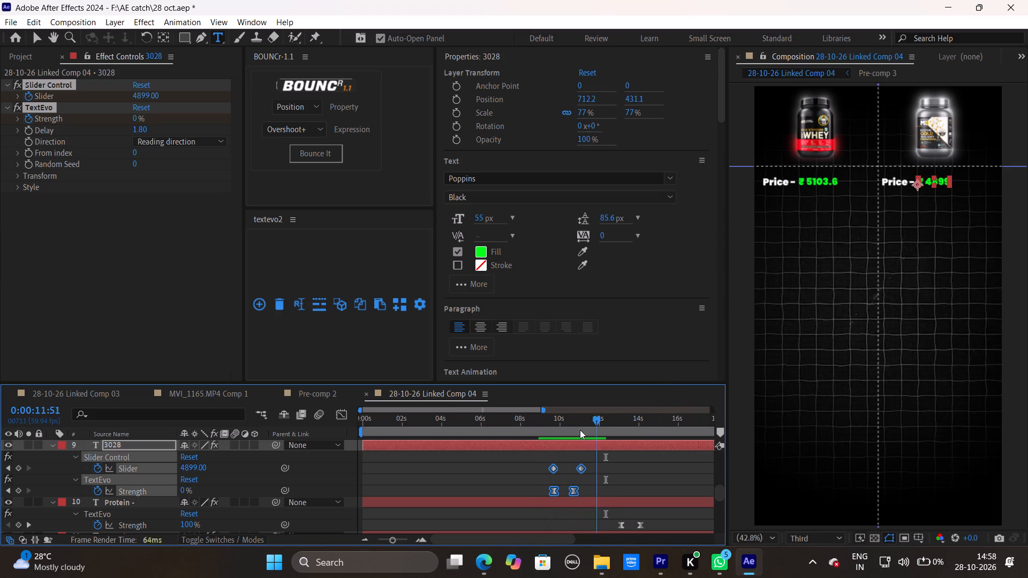
pyautogui.moveTo(580, 430); pyautogui.dragTo(543, 440)
pyautogui.press('space')
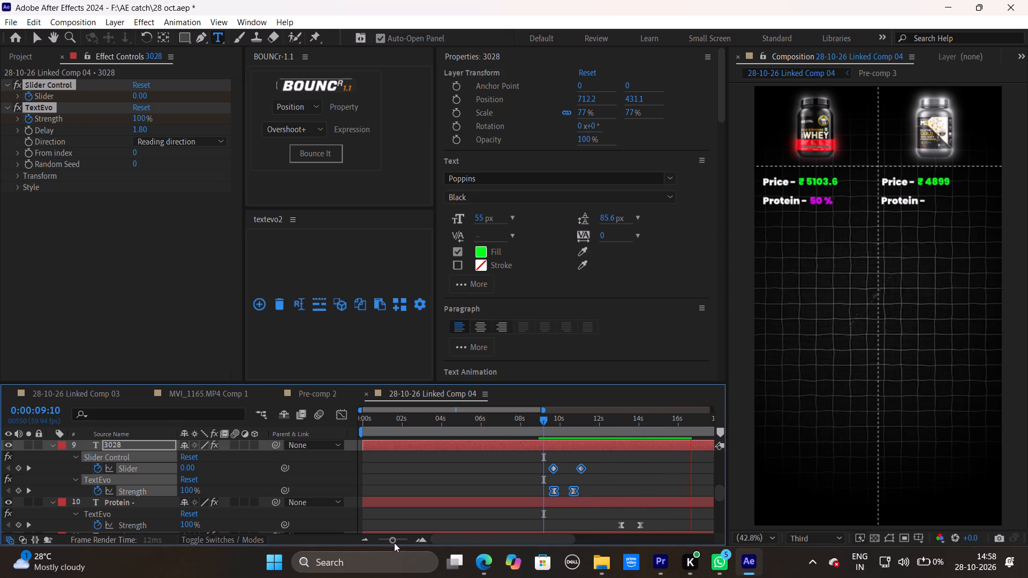
pyautogui.moveTo(394, 540); pyautogui.dragTo(338, 541)
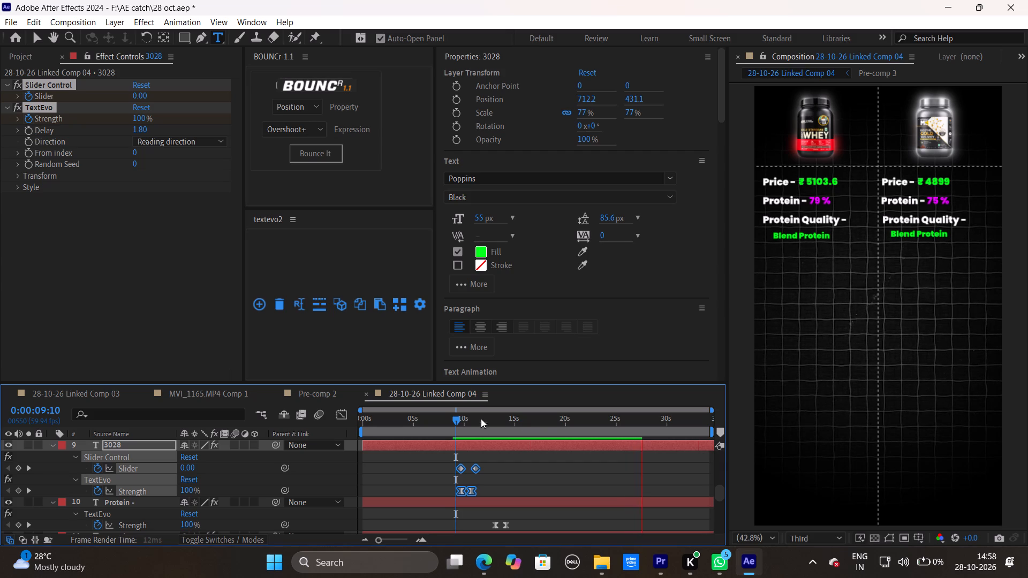
pyautogui.press('space')
# Replay the Optimum Nutrition protein count-up and move its ending Slider keyframe slightly earlier, to about the 17-second mark.
pyautogui.moveTo(634, 419); pyautogui.dragTo(535, 435)
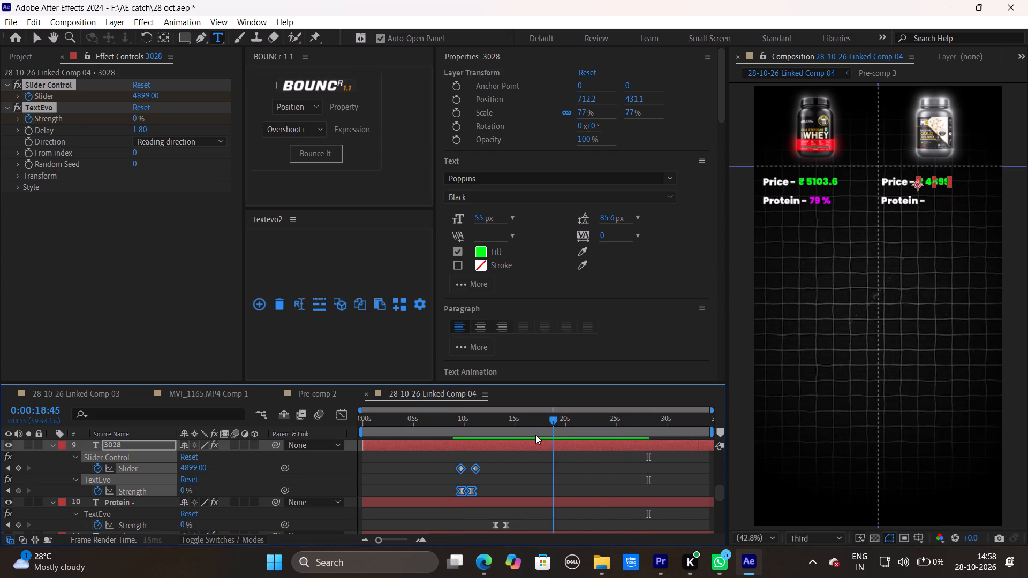
pyautogui.moveTo(535, 435); pyautogui.dragTo(525, 437)
pyautogui.press('space')
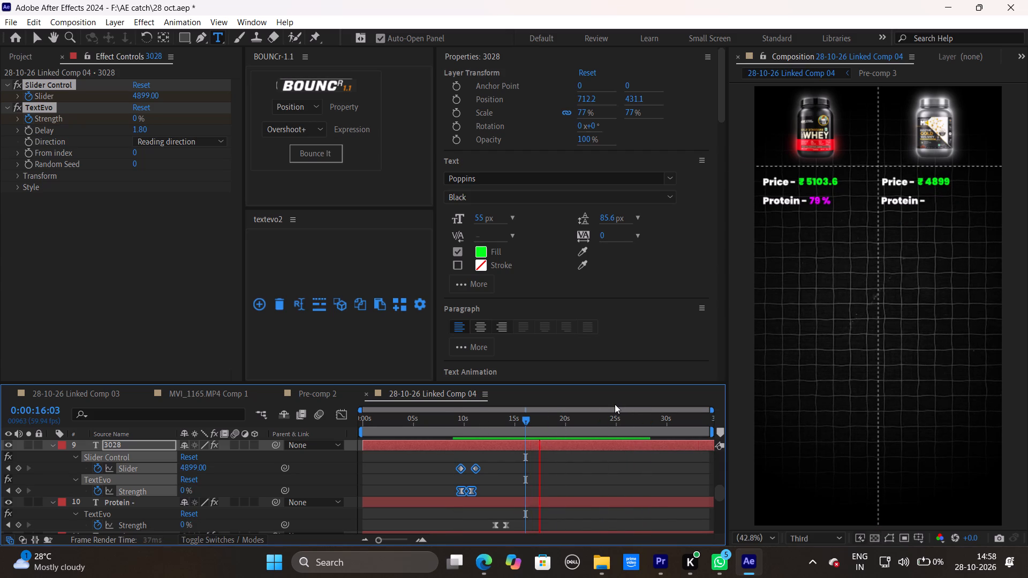
pyautogui.press('space')
pyautogui.moveTo(535, 418); pyautogui.dragTo(511, 427)
pyautogui.press('space')
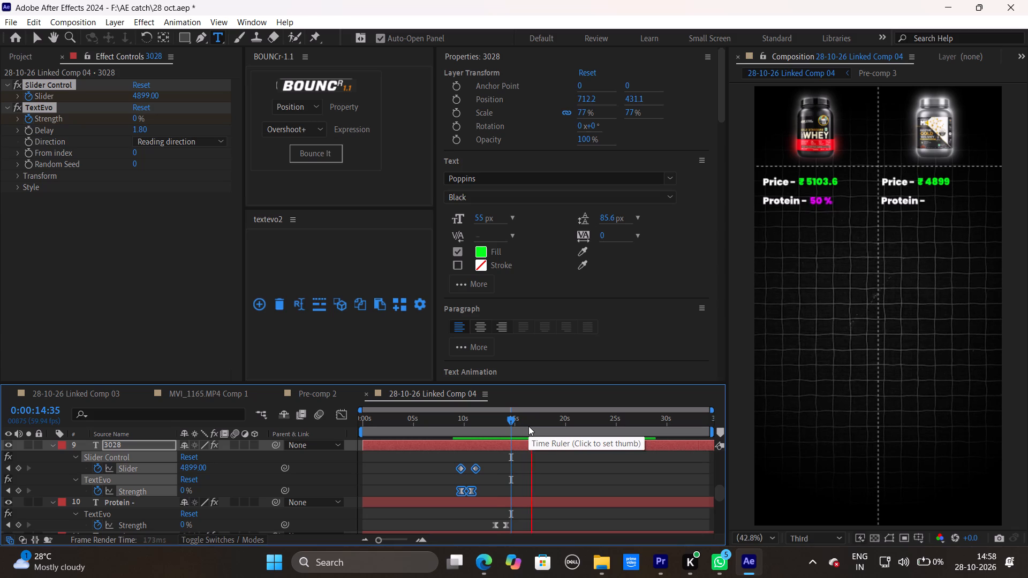
pyautogui.press('space')
pyautogui.scroll(-2, 532, 512)
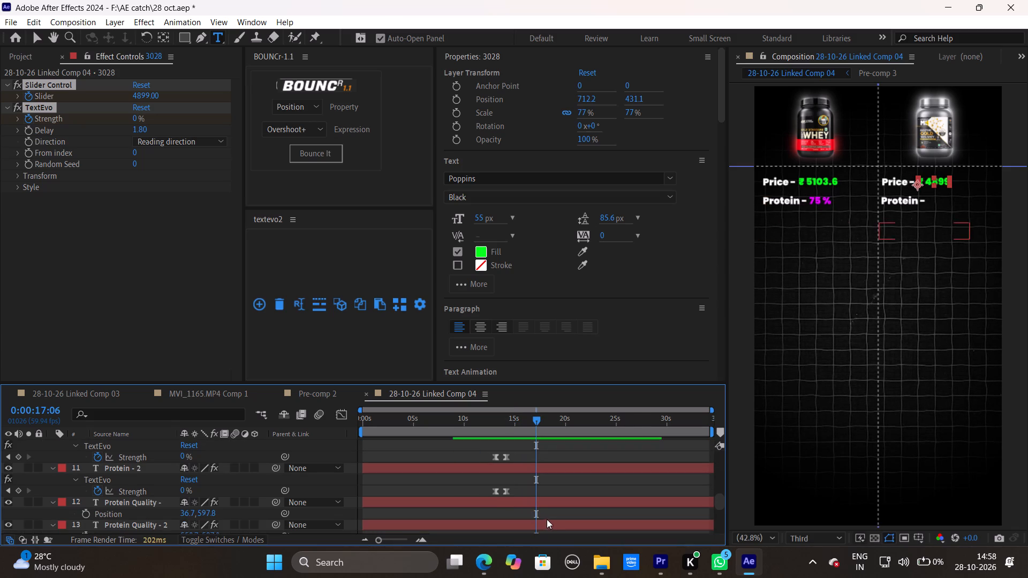
pyautogui.click(814, 204)
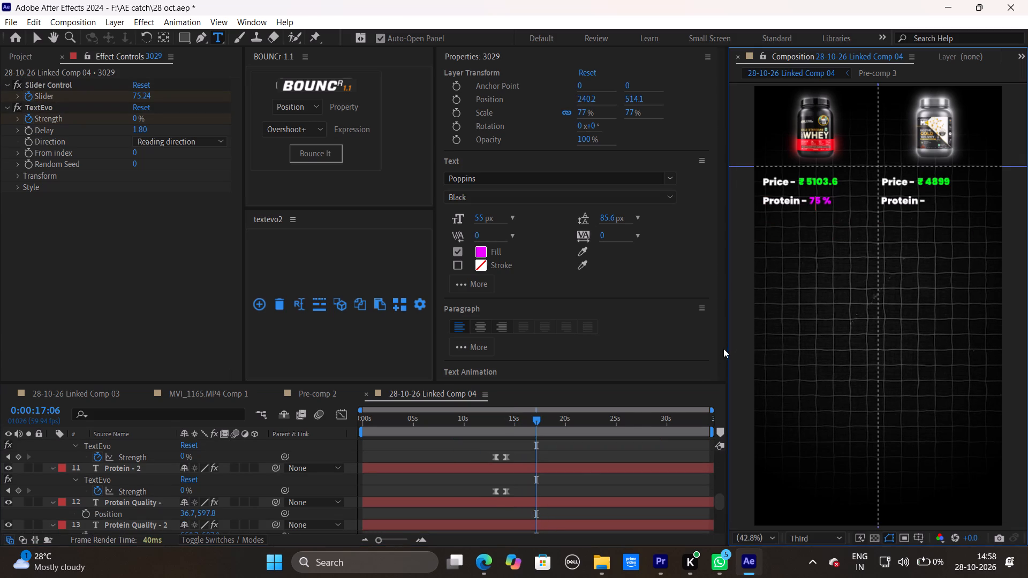
pyautogui.scroll(-2, 691, 377)
pyautogui.scroll(-7, 601, 472)
pyautogui.scroll(6, 599, 475)
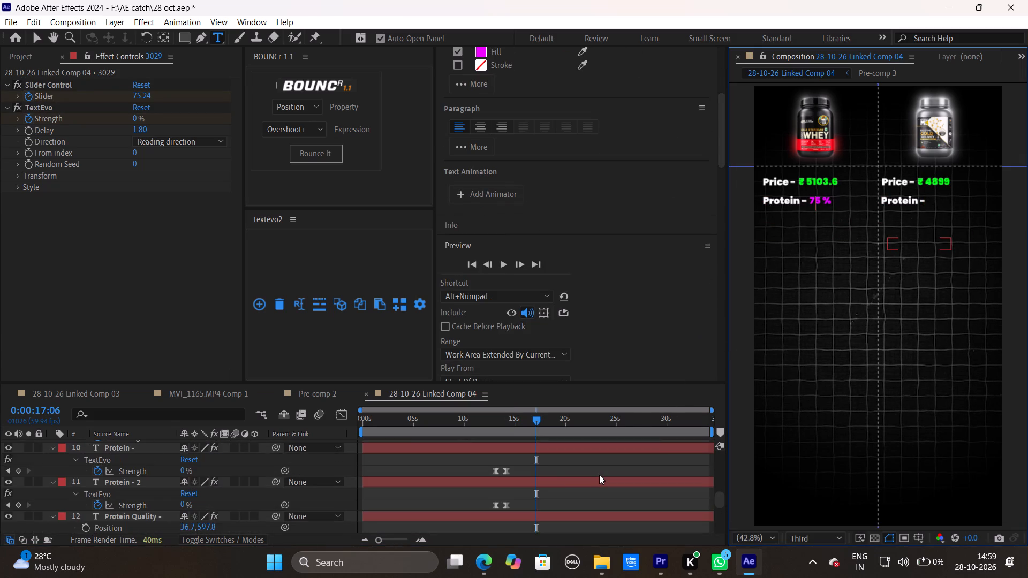
pyautogui.scroll(9, 599, 475)
pyautogui.scroll(-1, 599, 475)
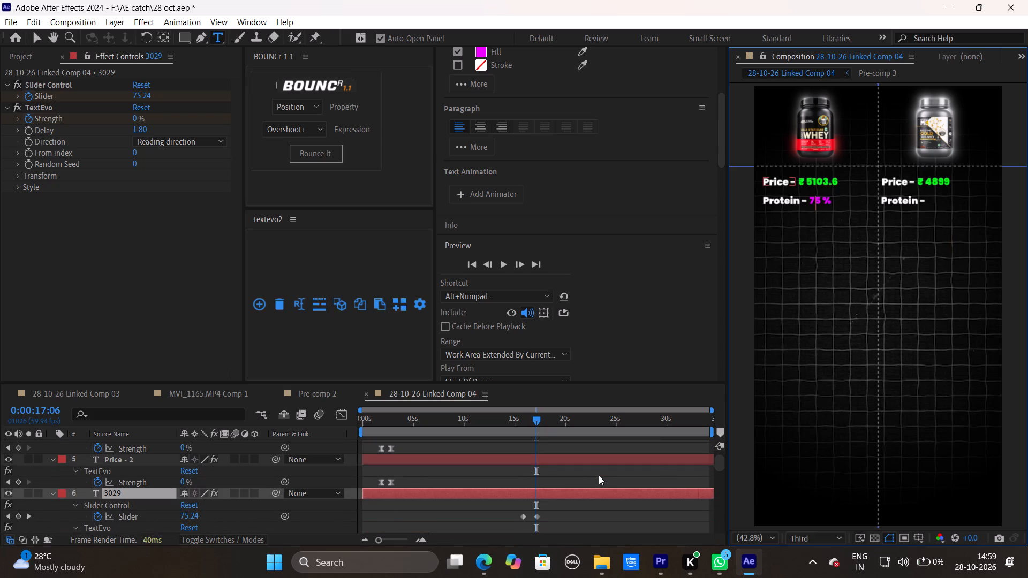
pyautogui.moveTo(377, 544); pyautogui.dragTo(397, 542)
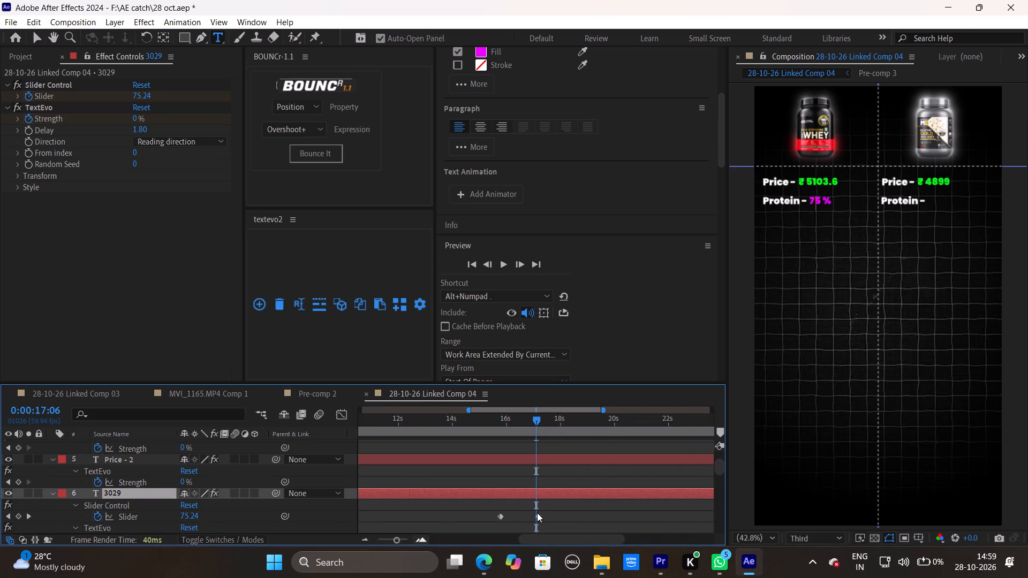
pyautogui.moveTo(538, 518); pyautogui.dragTo(532, 519)
# Play back the comparison from 0:00:17:06, then replay the MuscleBlaze protein and protein quality reveals from about 20 seconds.
pyautogui.press('space')
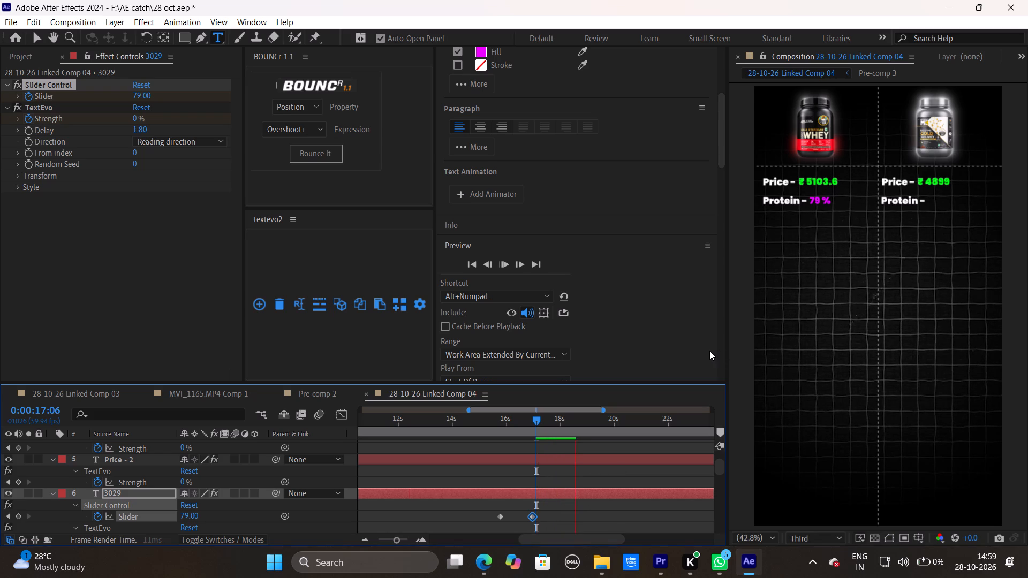
pyautogui.moveTo(395, 538); pyautogui.dragTo(394, 538)
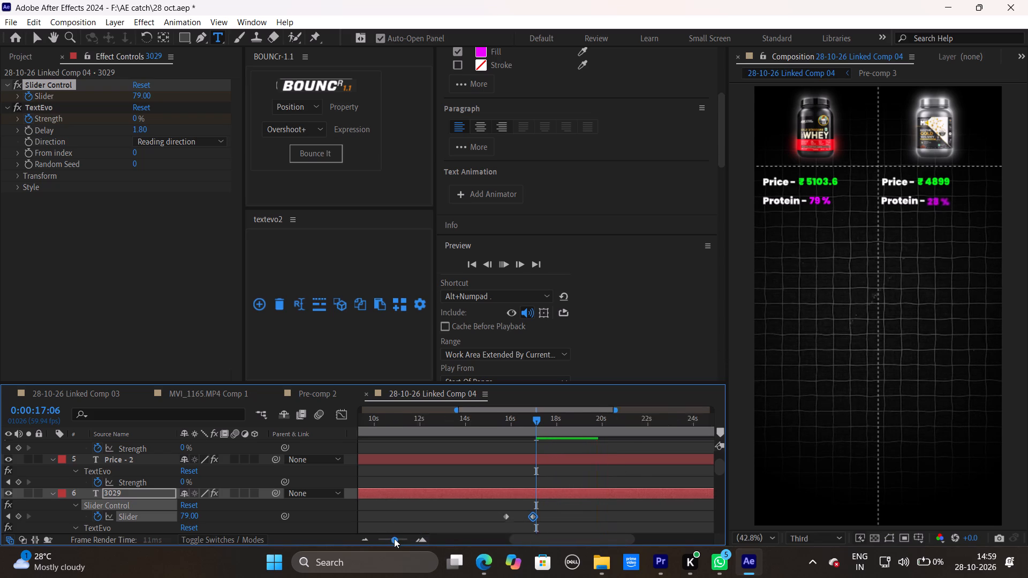
pyautogui.moveTo(394, 538); pyautogui.dragTo(366, 539)
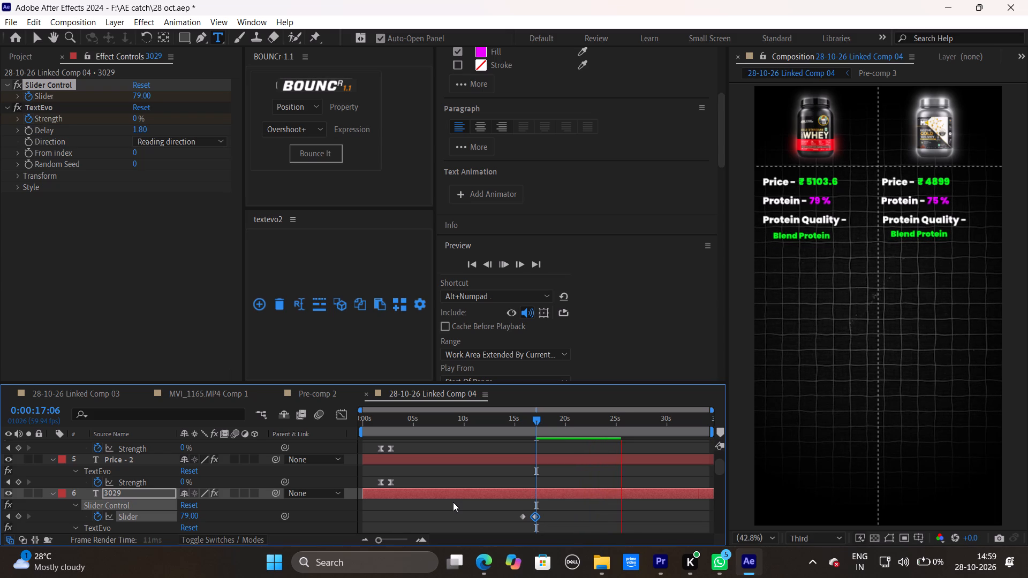
pyautogui.press('space')
pyautogui.moveTo(615, 421); pyautogui.dragTo(580, 429)
pyautogui.press('space')
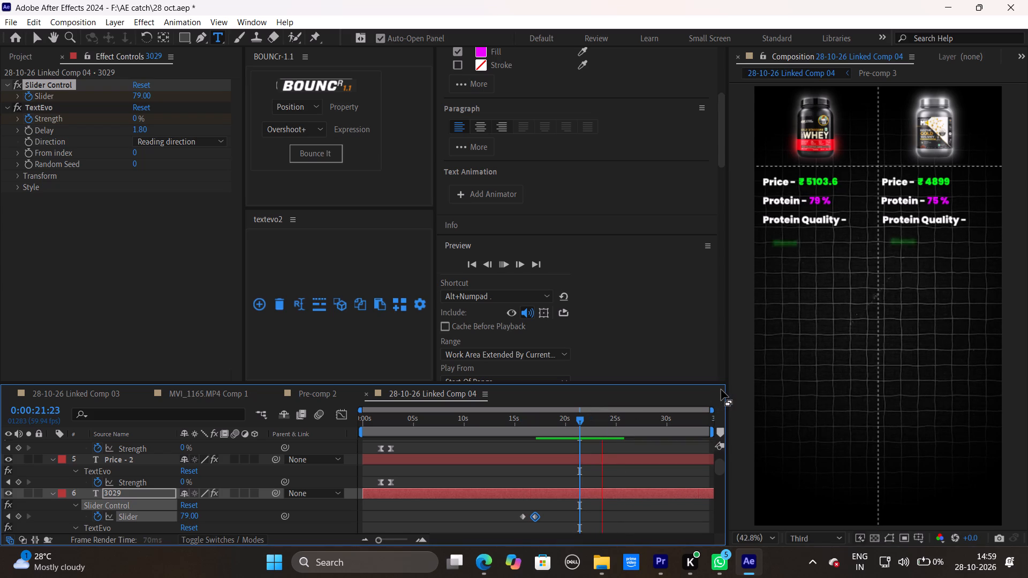
pyautogui.press('space')
pyautogui.moveTo(590, 426); pyautogui.dragTo(566, 431)
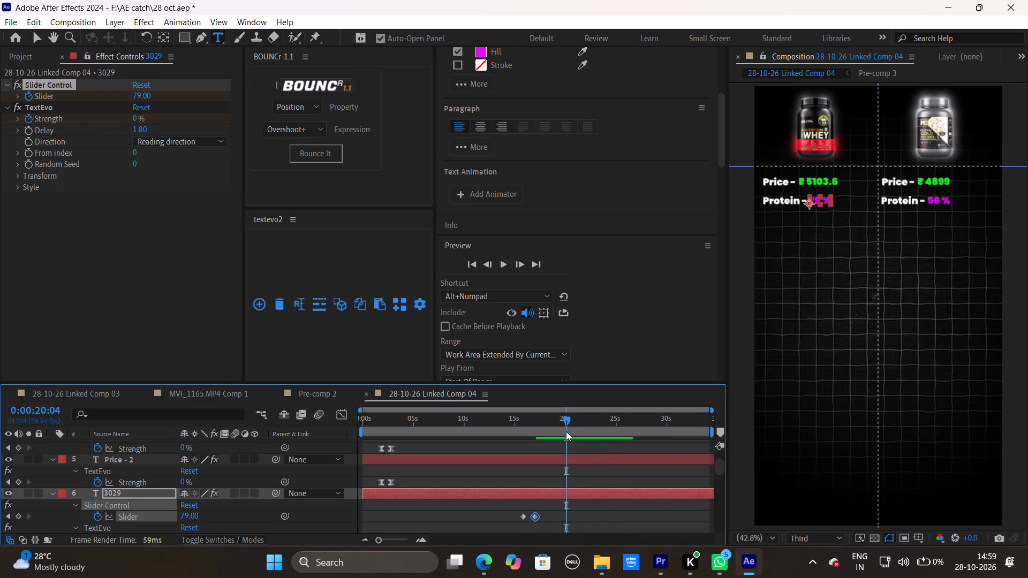
pyautogui.press('space')
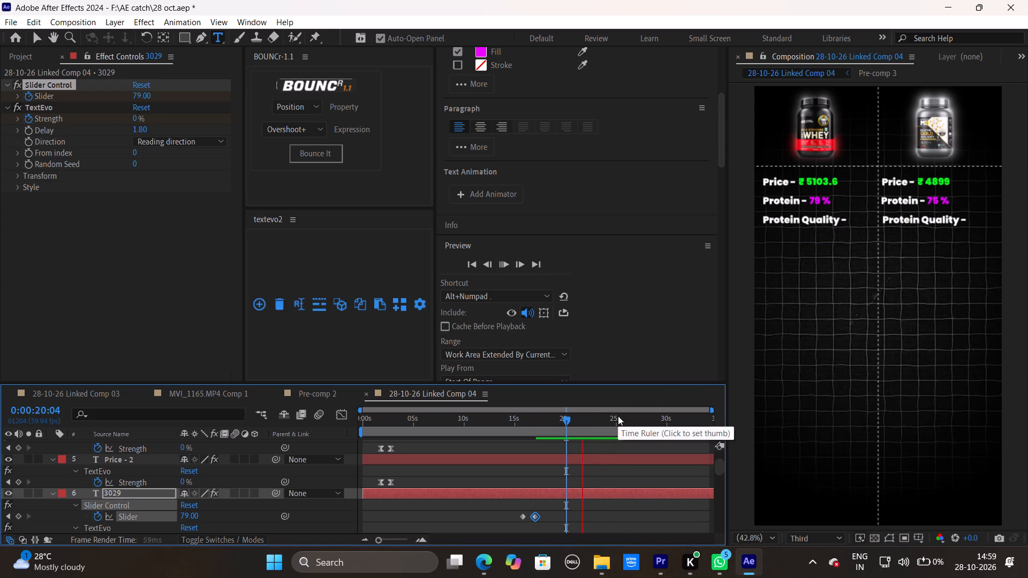
pyautogui.press('space')
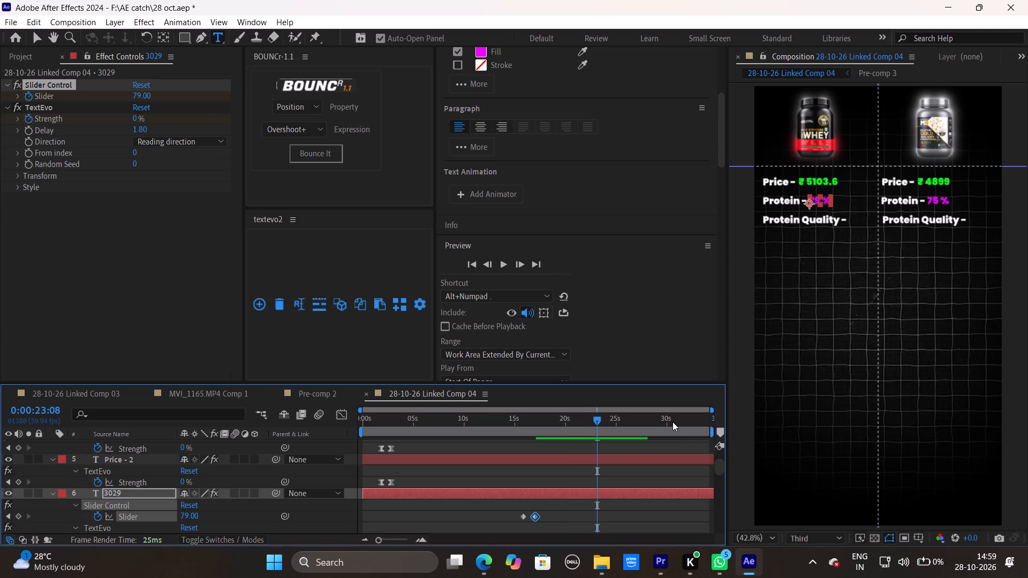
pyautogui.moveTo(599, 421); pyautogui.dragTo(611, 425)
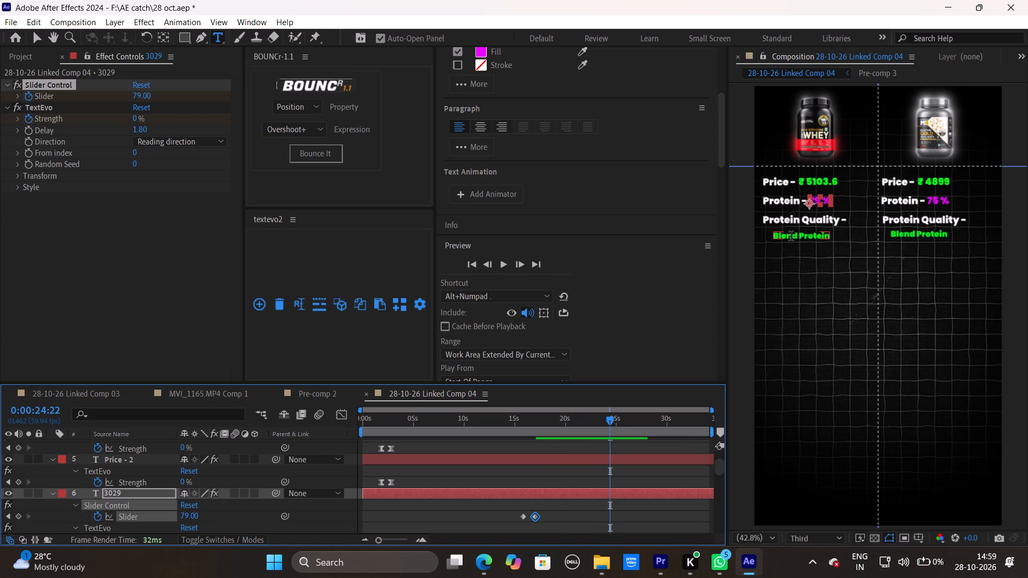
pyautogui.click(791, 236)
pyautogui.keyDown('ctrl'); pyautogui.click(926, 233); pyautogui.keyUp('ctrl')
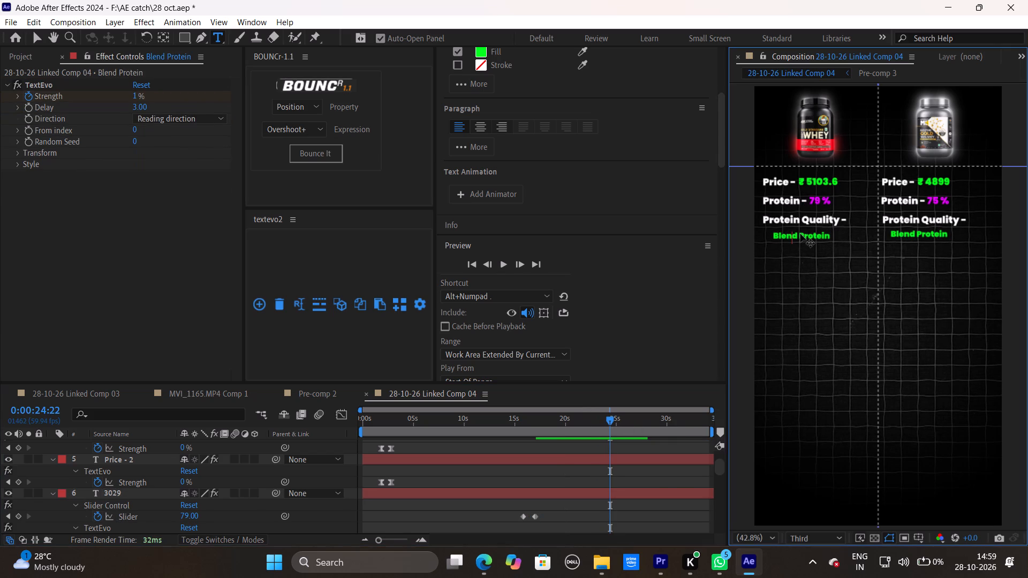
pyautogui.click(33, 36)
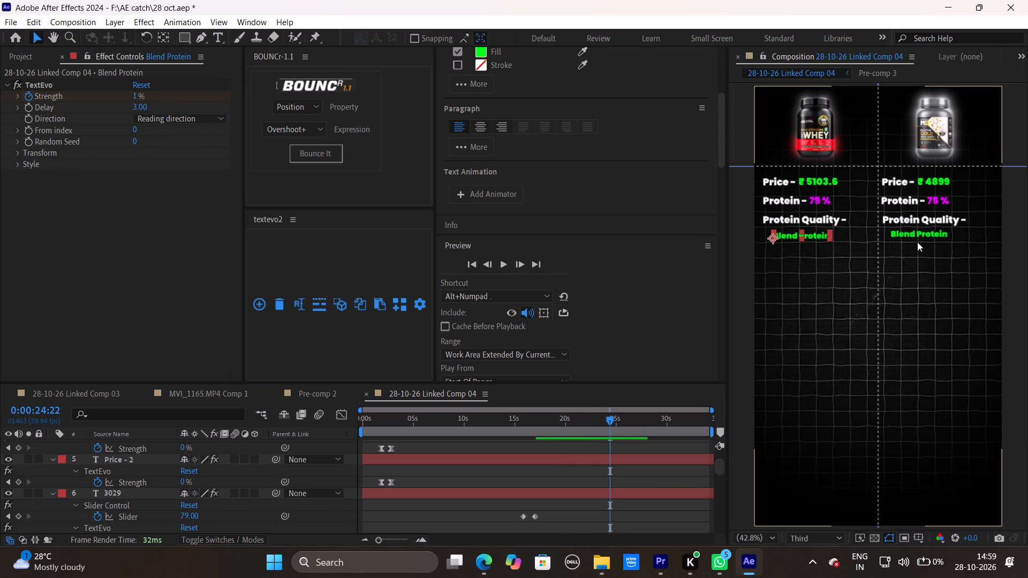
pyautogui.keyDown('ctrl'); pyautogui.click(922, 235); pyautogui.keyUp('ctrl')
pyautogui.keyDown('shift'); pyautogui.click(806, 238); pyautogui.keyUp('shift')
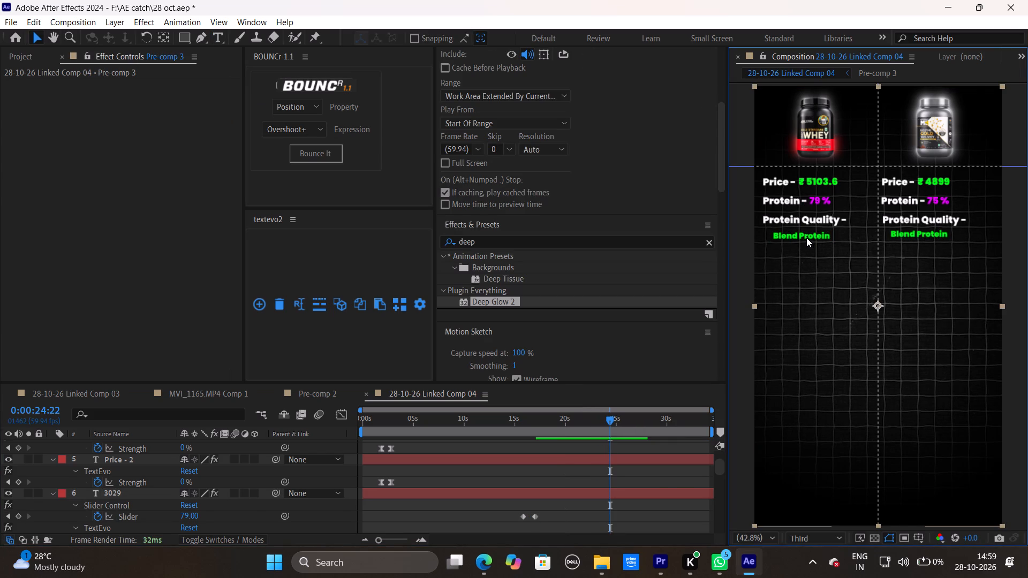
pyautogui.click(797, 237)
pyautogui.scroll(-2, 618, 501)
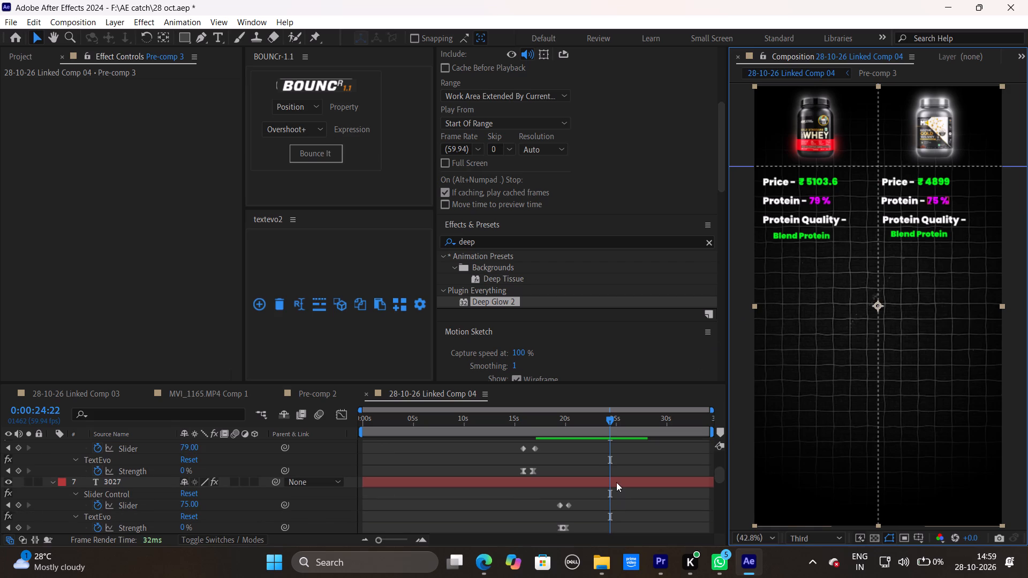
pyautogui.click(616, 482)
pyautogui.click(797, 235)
# Move the Strength keyframes of both Blend Protein text layers earlier together, so their reveals end at 0:00:23:06.
pyautogui.scroll(-5, 664, 470)
pyautogui.scroll(1, 664, 470)
pyautogui.scroll(-4, 664, 470)
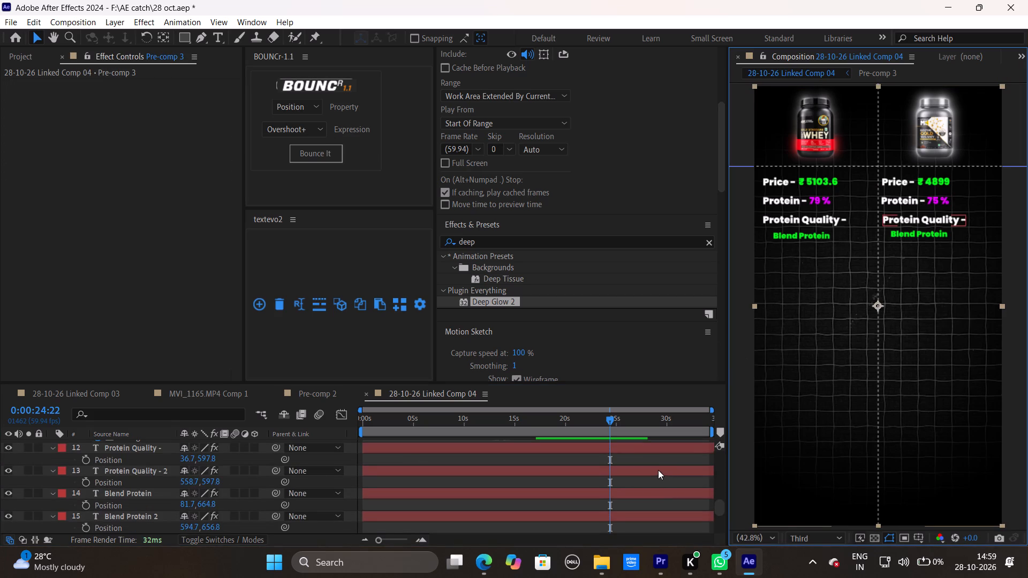
pyautogui.click(658, 470)
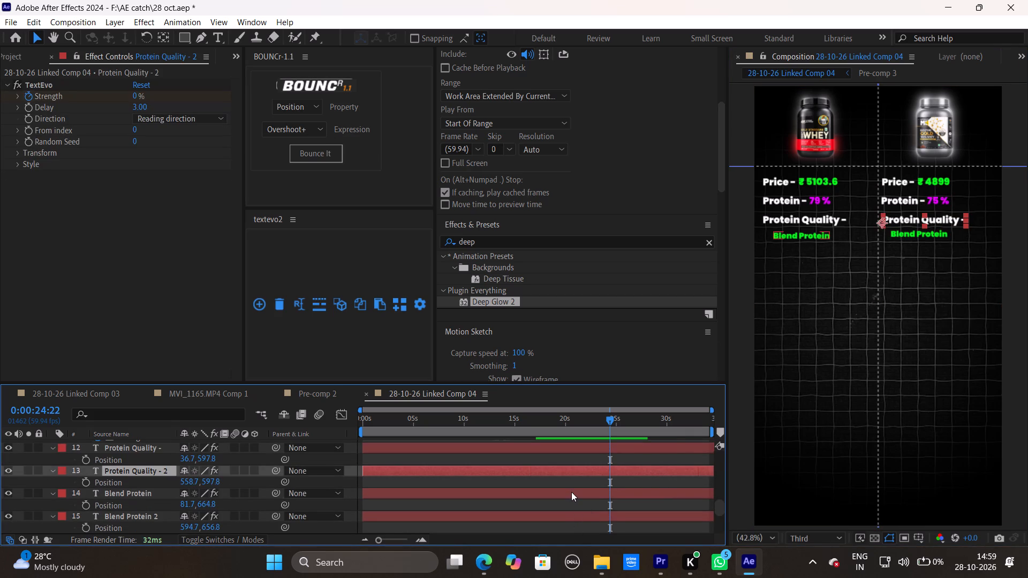
pyautogui.click(571, 492)
pyautogui.keyDown('ctrl'); pyautogui.click(591, 515); pyautogui.keyUp('ctrl')
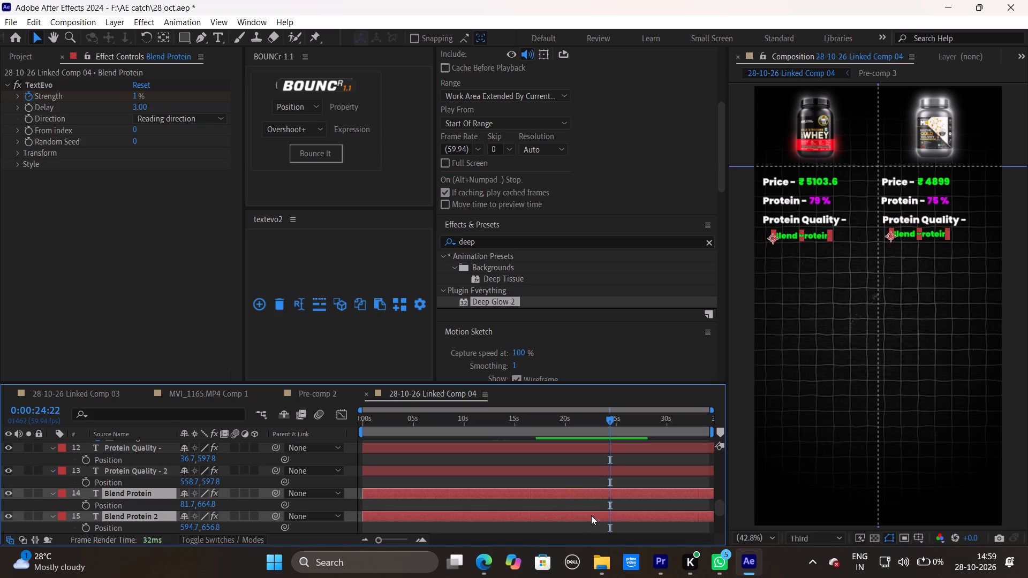
pyautogui.press('u')
pyautogui.scroll(-2, 608, 511)
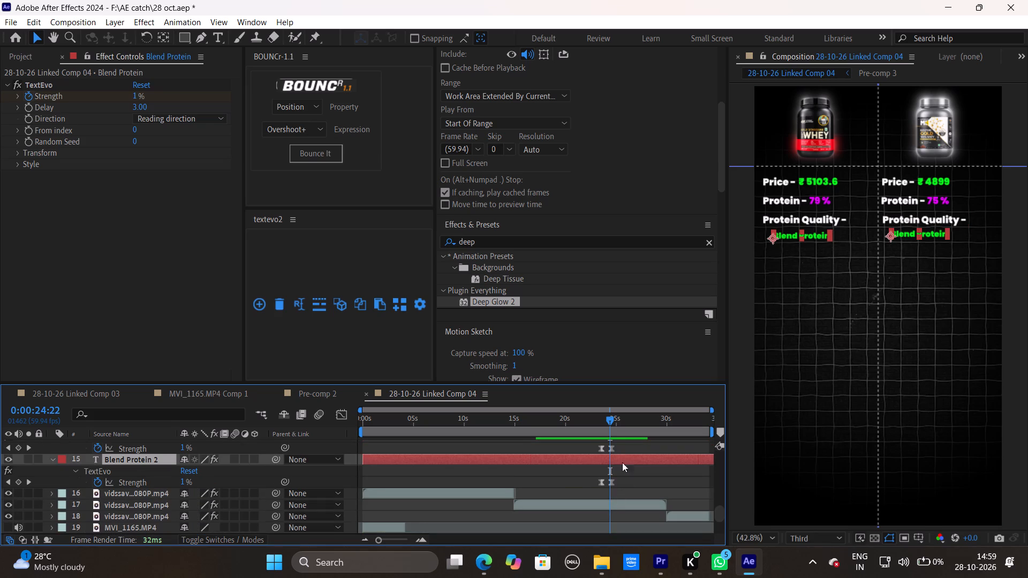
pyautogui.moveTo(624, 447); pyautogui.dragTo(586, 480)
pyautogui.moveTo(602, 482); pyautogui.dragTo(597, 483)
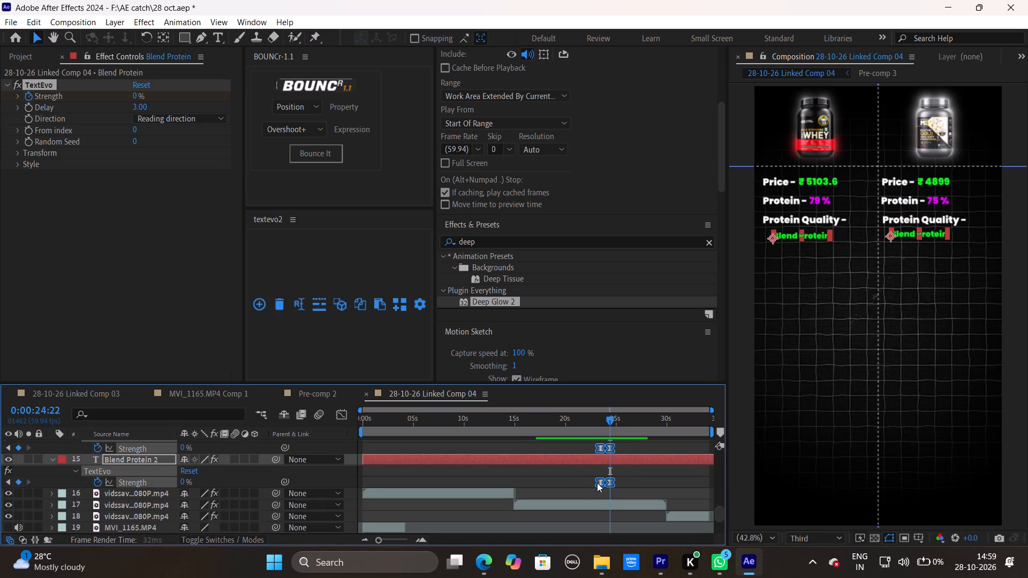
pyautogui.moveTo(597, 483); pyautogui.dragTo(588, 483)
# Replay the comparison several times from about 0:00:20:20 to check both Blend Protein reveals against the voiceover.
pyautogui.moveTo(605, 424); pyautogui.dragTo(569, 431)
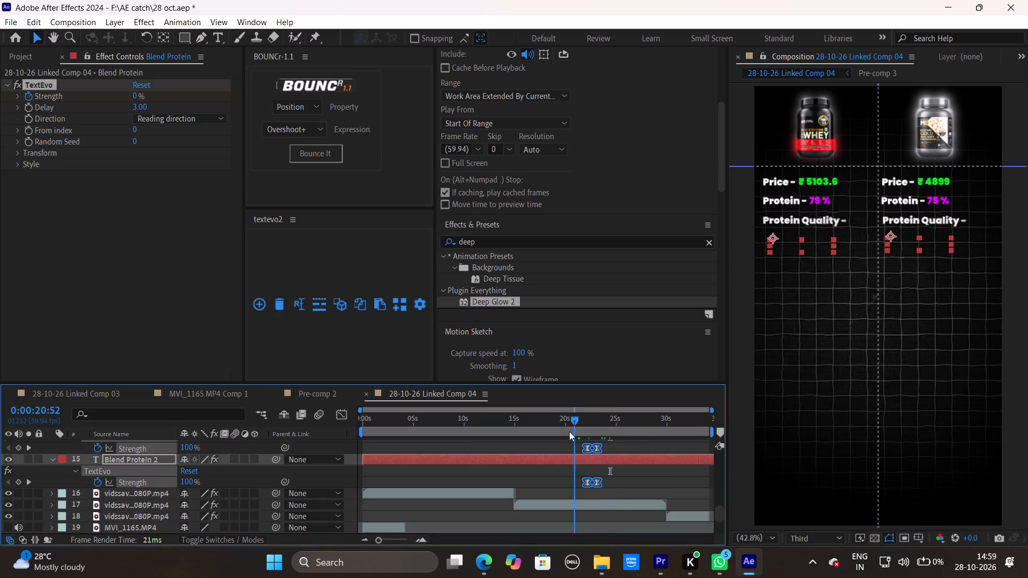
pyautogui.moveTo(569, 431); pyautogui.dragTo(569, 431)
pyautogui.press('space')
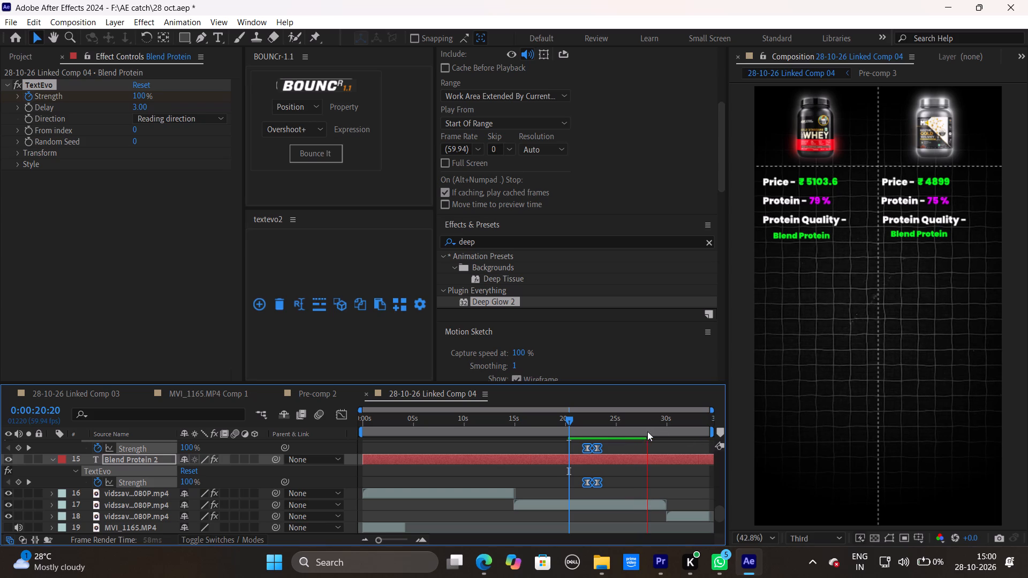
pyautogui.press('space')
pyautogui.moveTo(632, 422); pyautogui.dragTo(572, 432)
pyautogui.press('space')
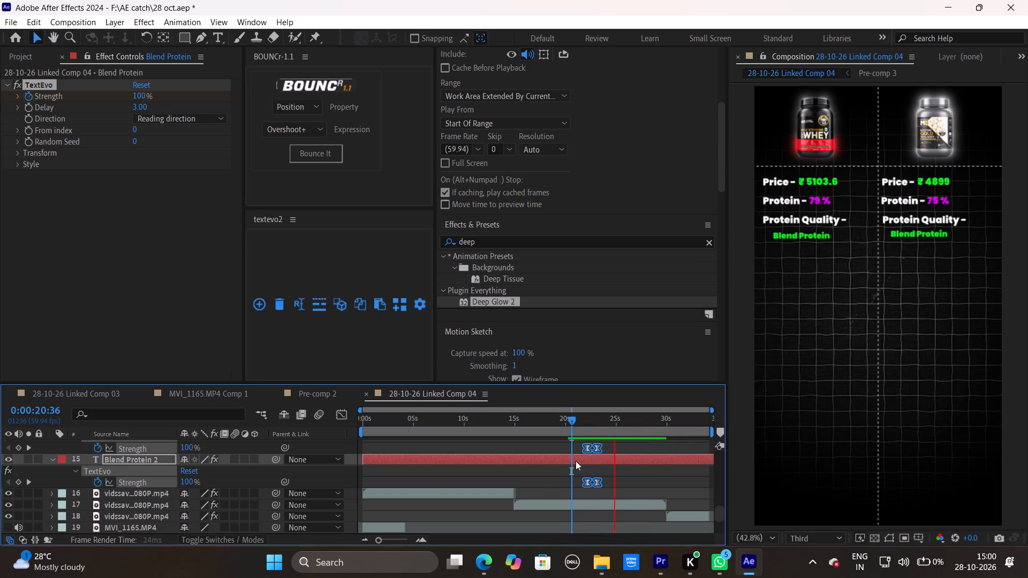
pyautogui.press('space')
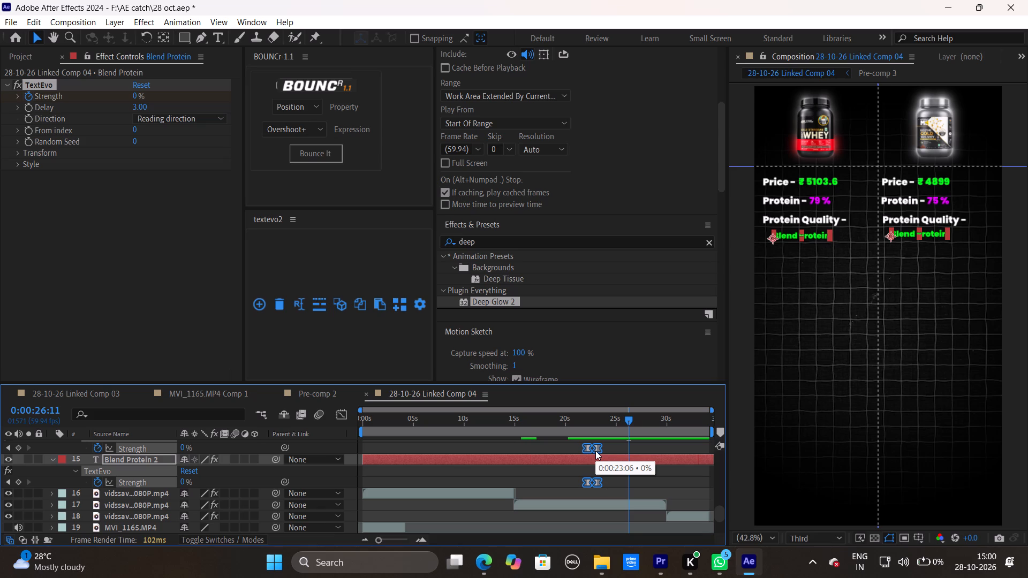
pyautogui.moveTo(611, 418); pyautogui.dragTo(570, 429)
pyautogui.press('space')
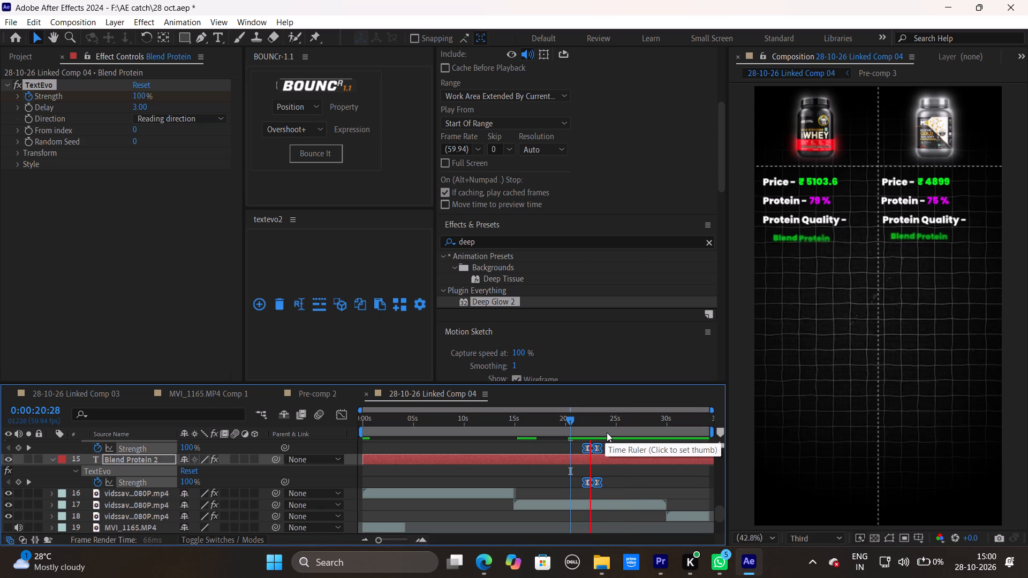
pyautogui.press('space')
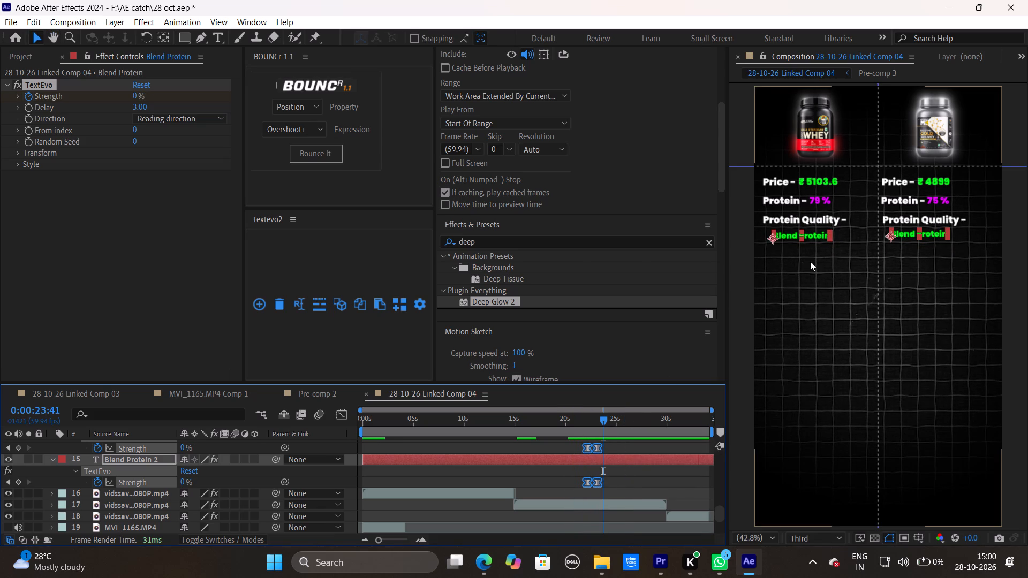
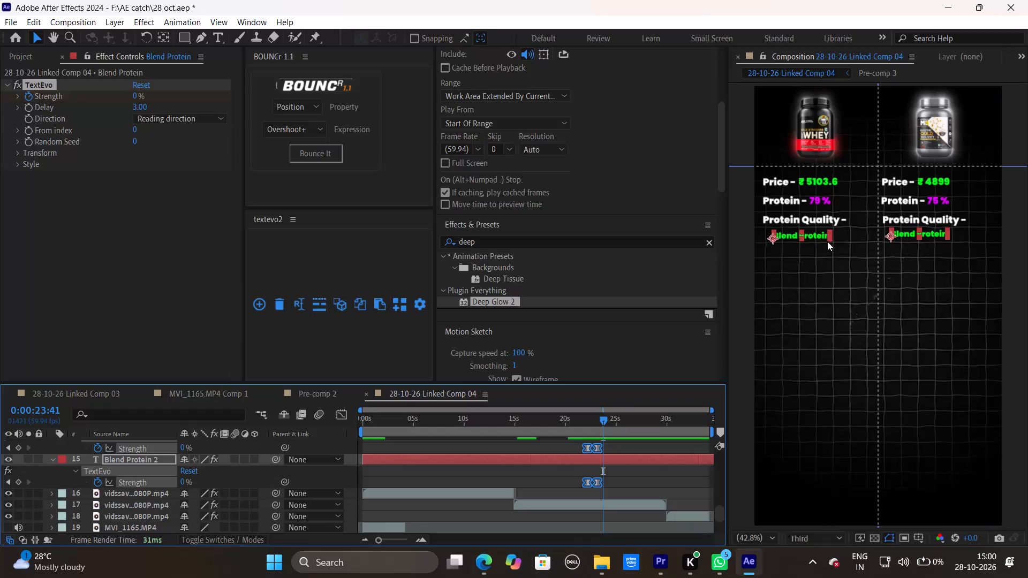
# Delete the word Protein from the Optimum Nutrition Blend Protein text and start a second line below Blend.
pyautogui.click(219, 42)
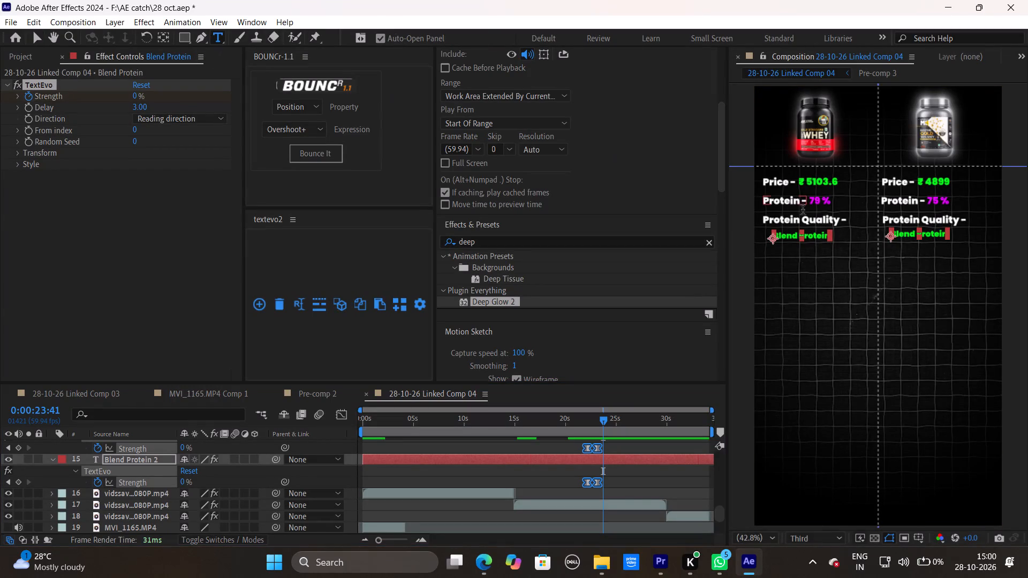
pyautogui.click(798, 234)
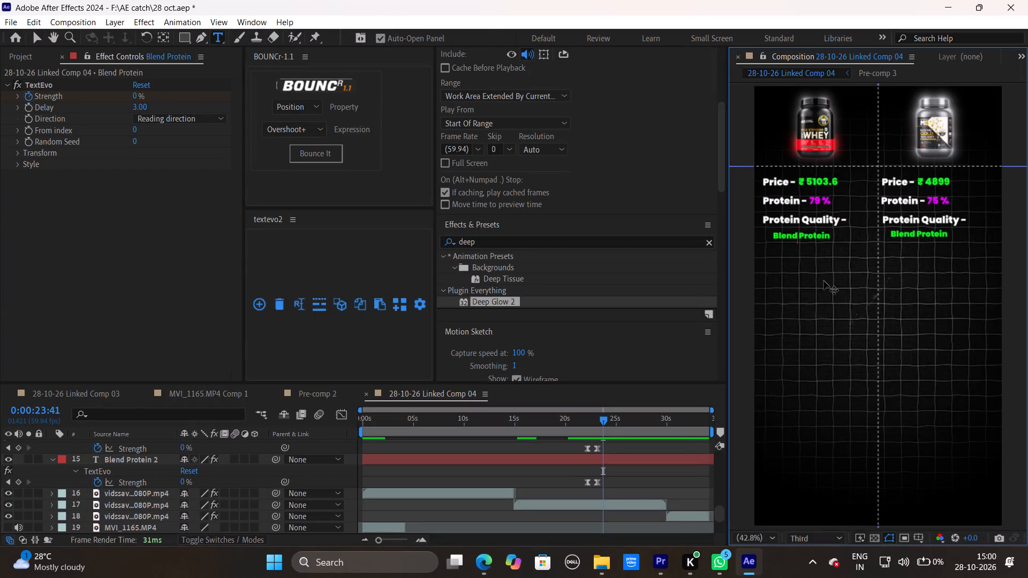
pyautogui.press('Right')
pyautogui.press('Right')
pyautogui.press('Right')
pyautogui.press('Right')
pyautogui.press('Right')
pyautogui.press('Right')
pyautogui.press('Right')
pyautogui.press('Right')
pyautogui.press('BackSpace')
pyautogui.press('BackSpace')
pyautogui.press('BackSpace')
pyautogui.press('BackSpace')
pyautogui.press('BackSpace')
pyautogui.press('BackSpace')
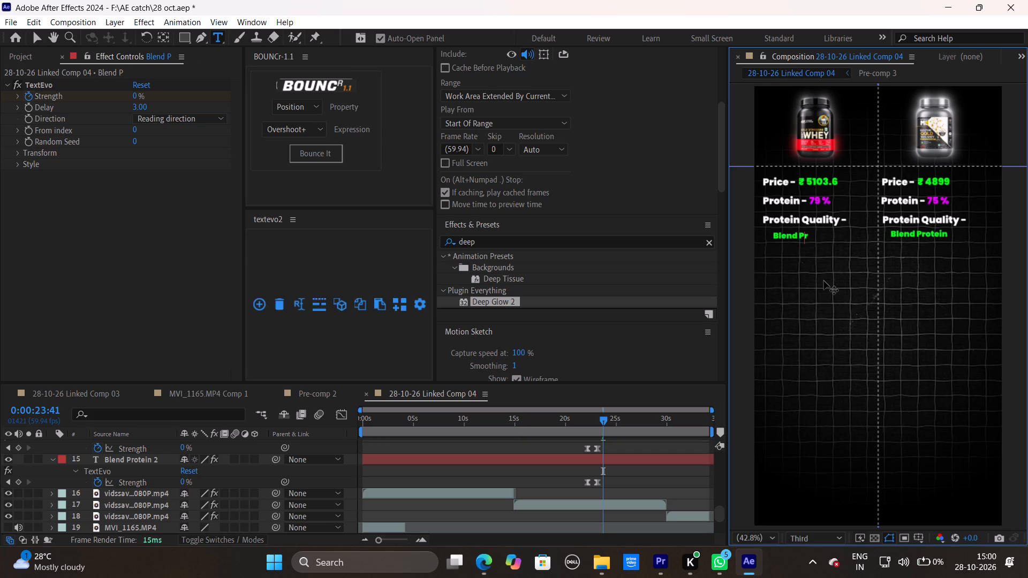
pyautogui.press('BackSpace')
pyautogui.press('Return')
# Enter (WPI + WPC + WPH) as the second line of the Optimum Nutrition protein quality text.
pyautogui.hotkey('shift', '(')
pyautogui.write('WP')
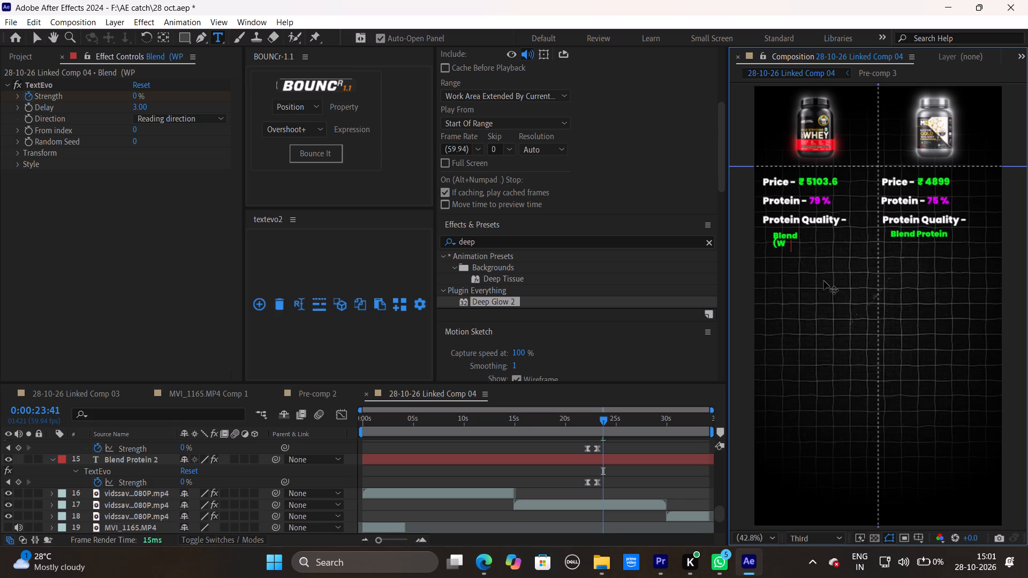
pyautogui.press('i')
pyautogui.press('+')
pyautogui.press('Left')
pyautogui.press('space')
pyautogui.press('Right')
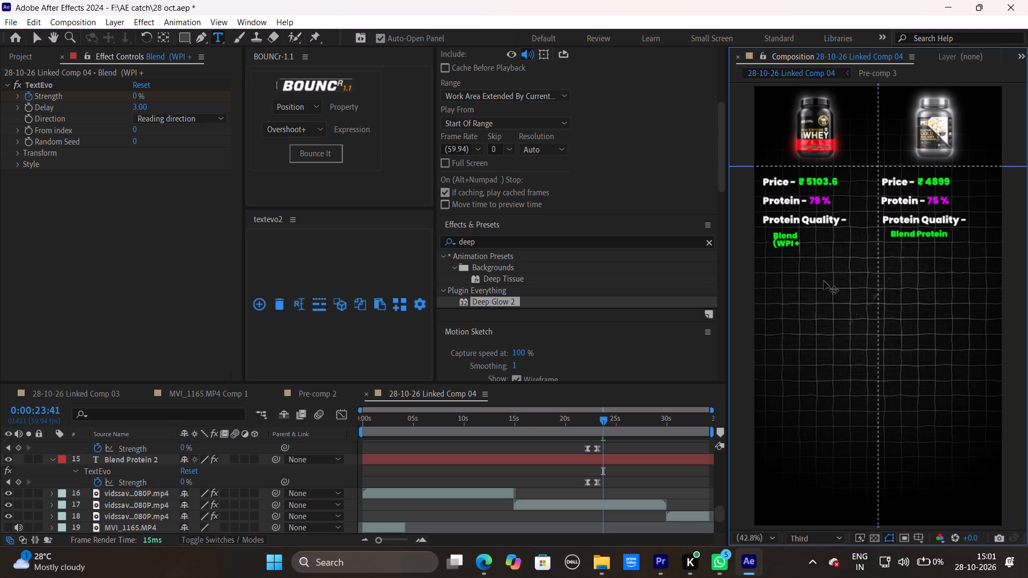
pyautogui.press('space')
pyautogui.hotkey('shift', 'w')
pyautogui.hotkey('shift', 'p')
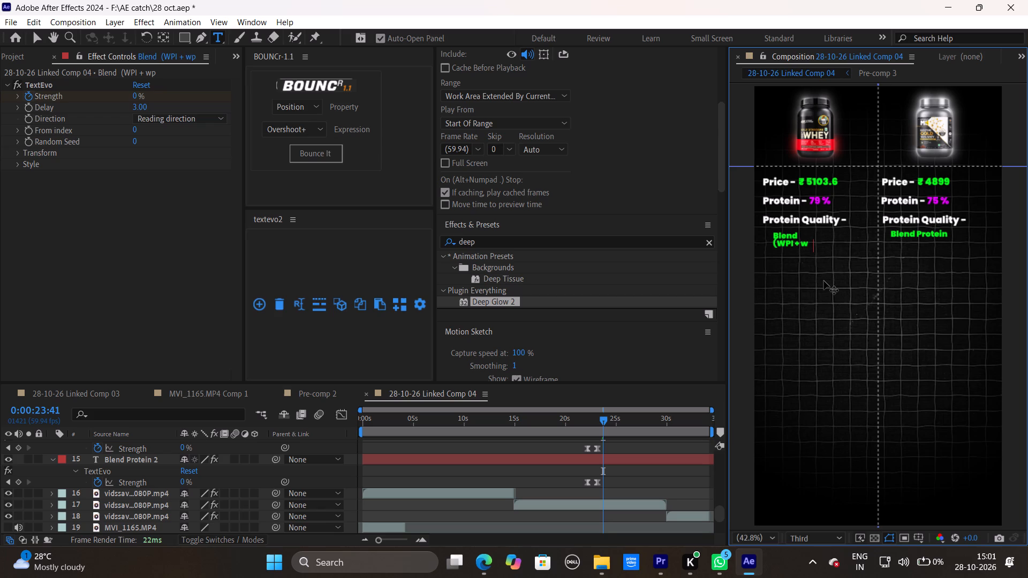
pyautogui.press('BackSpace')
pyautogui.press('p')
pyautogui.press('BackSpace')
pyautogui.press('BackSpace')
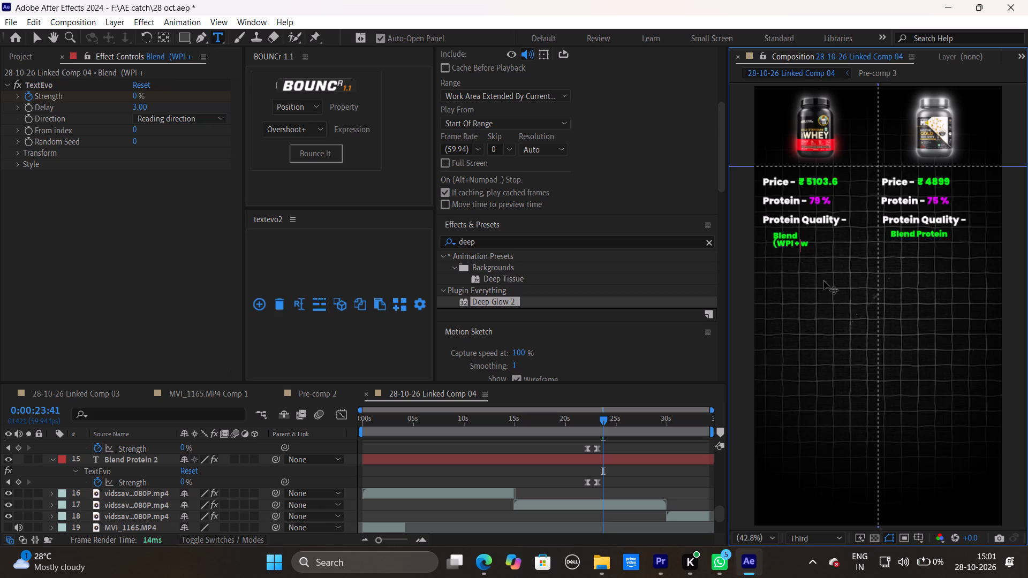
pyautogui.write('WP')
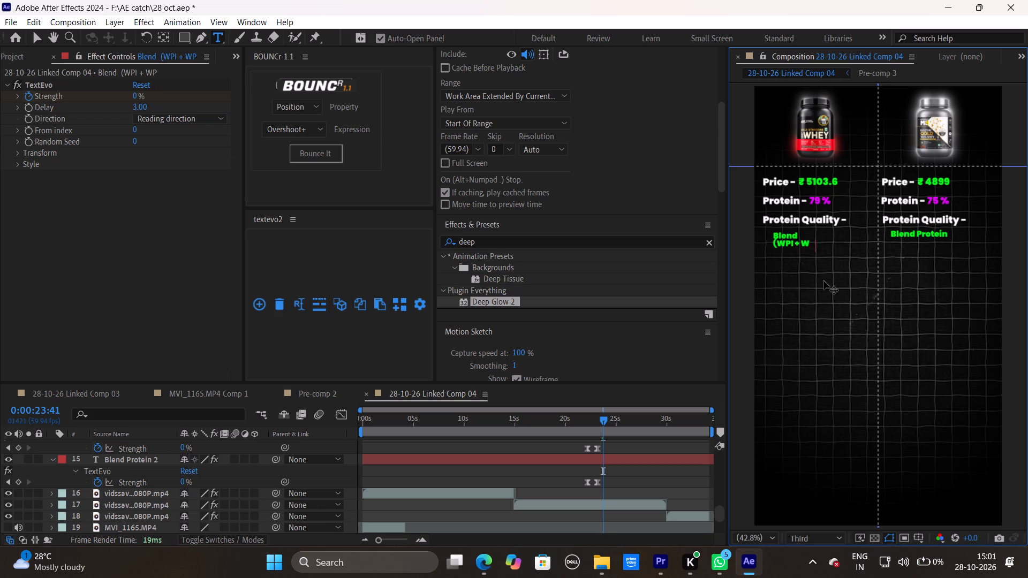
pyautogui.press('c')
pyautogui.press('space')
pyautogui.write('+')
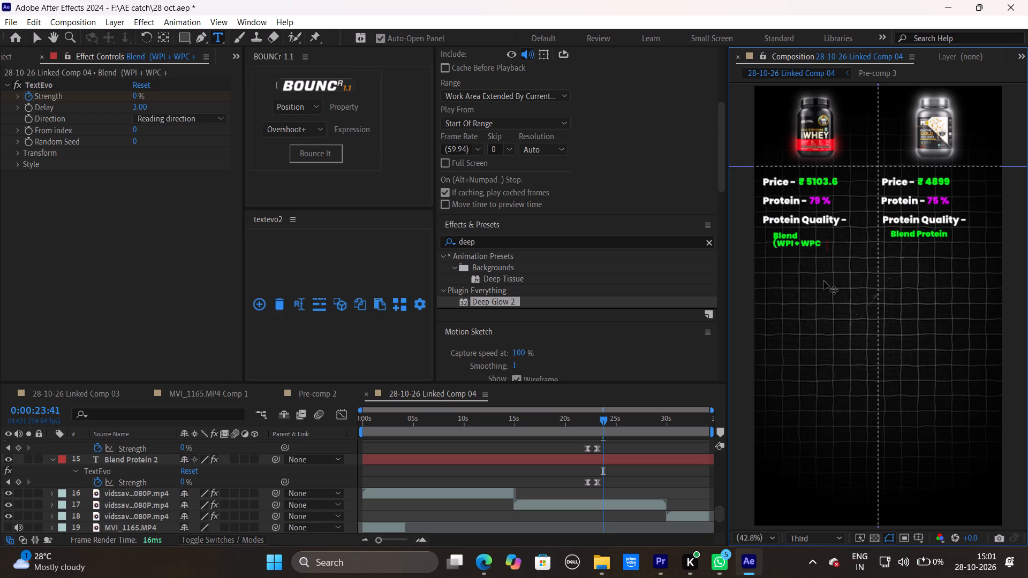
pyautogui.press('space')
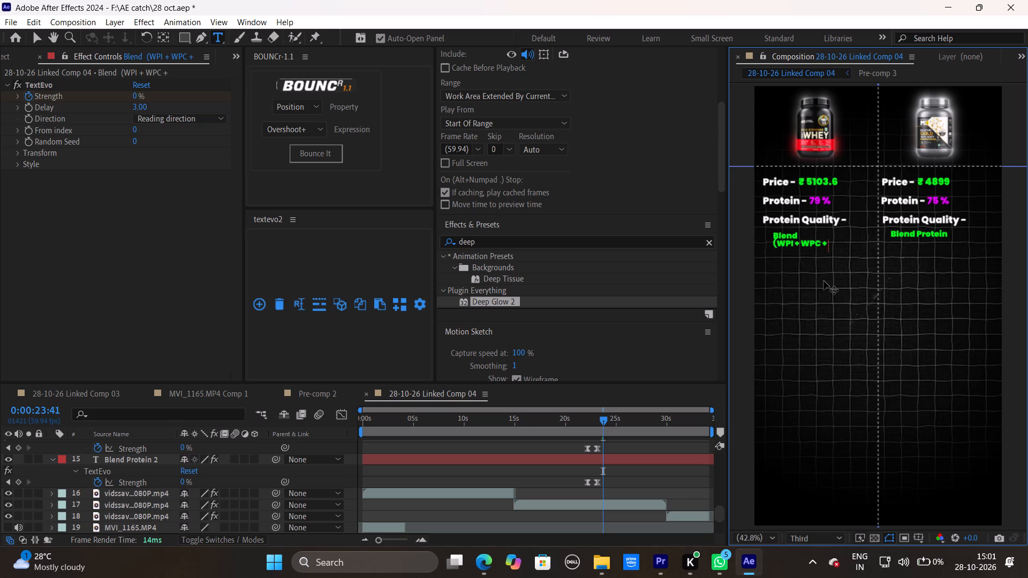
pyautogui.write('WP')
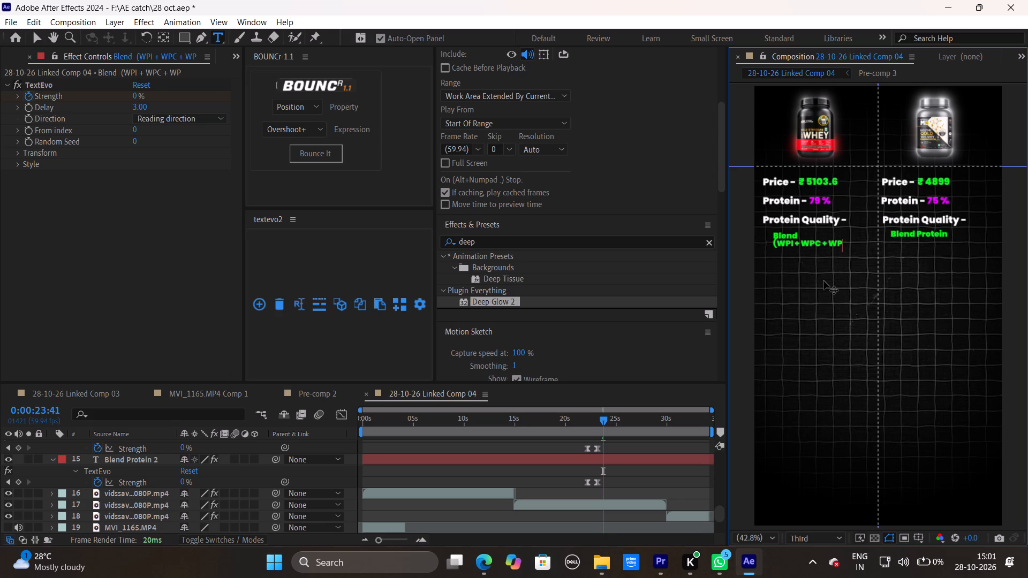
pyautogui.press('h')
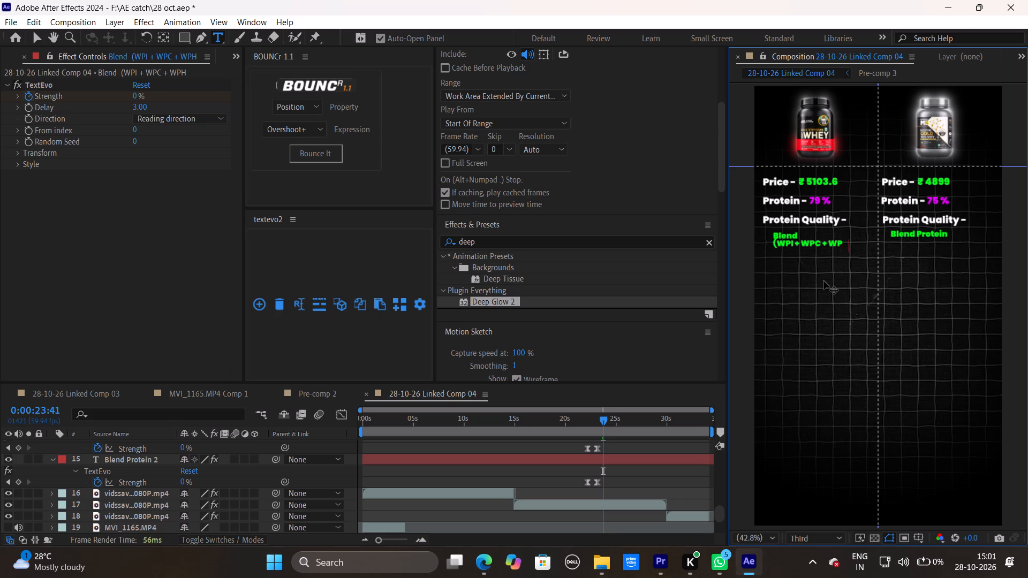
pyautogui.press('0')
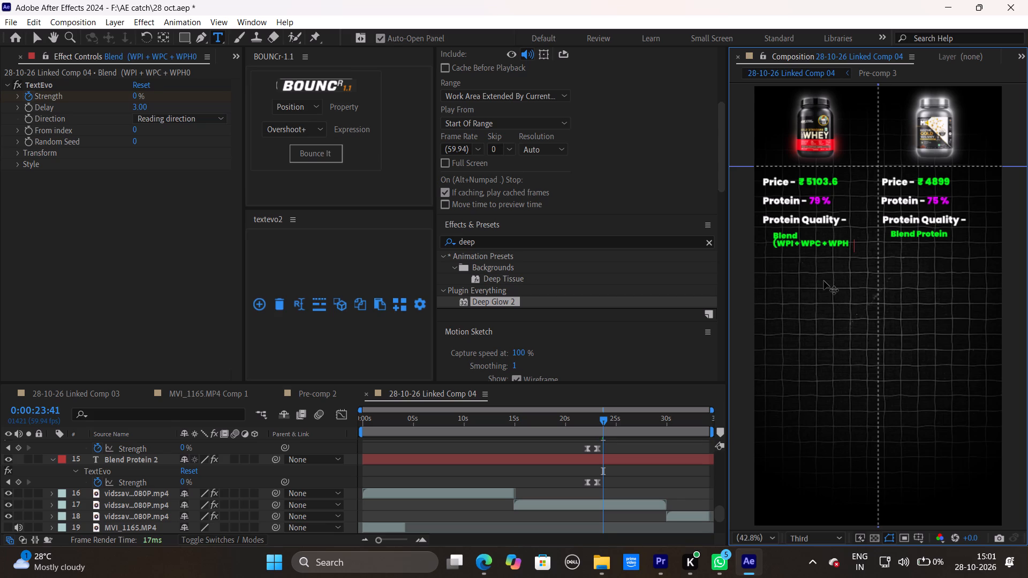
pyautogui.press('BackSpace')
pyautogui.hotkey('shift', ')')
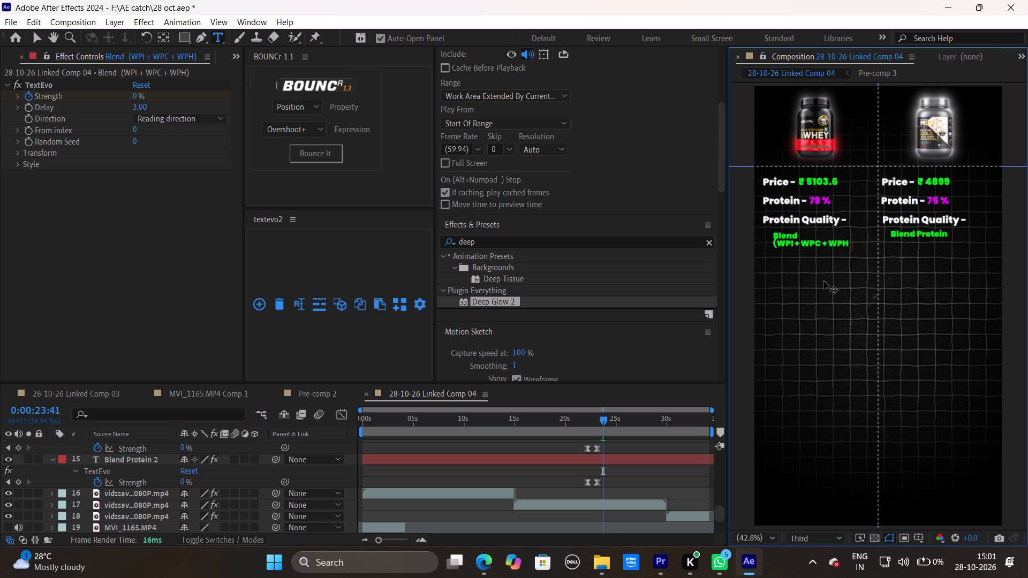
# Indent the word Blend with spaces so it sits centred above the (WPI + WPC + WPH) line.
pyautogui.click(774, 232)
pyautogui.press('space')
pyautogui.press('space')
pyautogui.press('space')
pyautogui.press('space')
pyautogui.press('space')
pyautogui.press('space')
pyautogui.press('space')
pyautogui.press('space')
pyautogui.press('space')
pyautogui.press('space')
pyautogui.press('space')
pyautogui.press('space')
pyautogui.press('space')
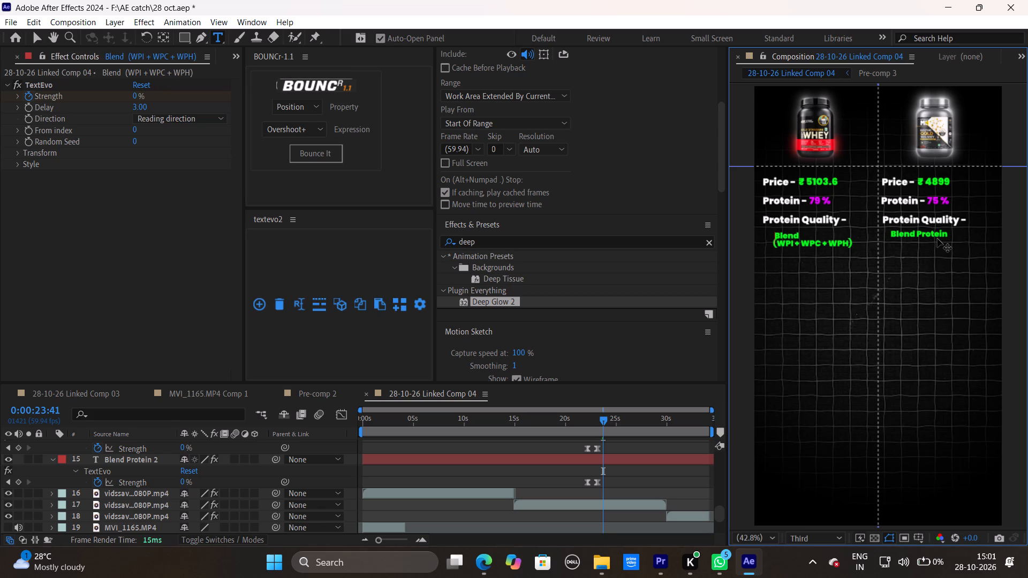
pyautogui.press('space')
pyautogui.press('space')
pyautogui.press('space')
pyautogui.press('space')
pyautogui.press('space')
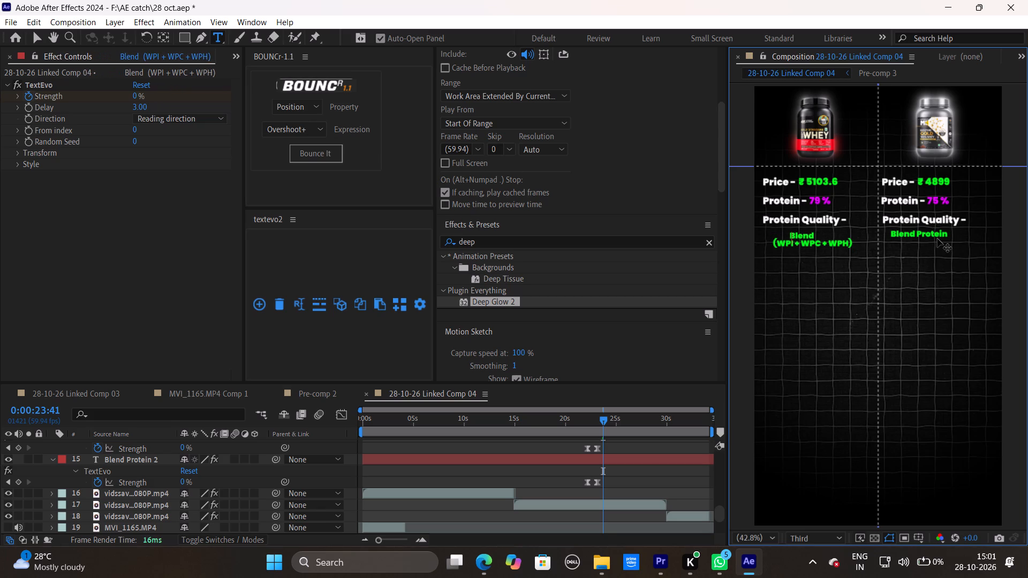
pyautogui.press('space')
pyautogui.press('space')
pyautogui.press('space')
pyautogui.press('space')
pyautogui.press('space')
pyautogui.press('space')
pyautogui.press('space')
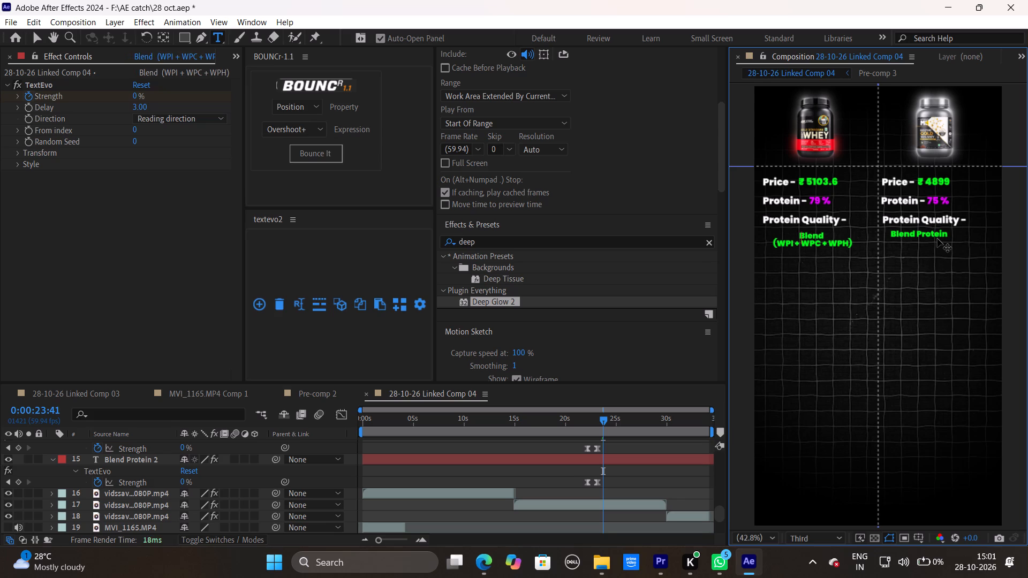
# Set the leading of both lines of the Blend (WPI + WPC + WPH) text to 53 px.
pyautogui.moveTo(772, 231); pyautogui.dragTo(868, 235)
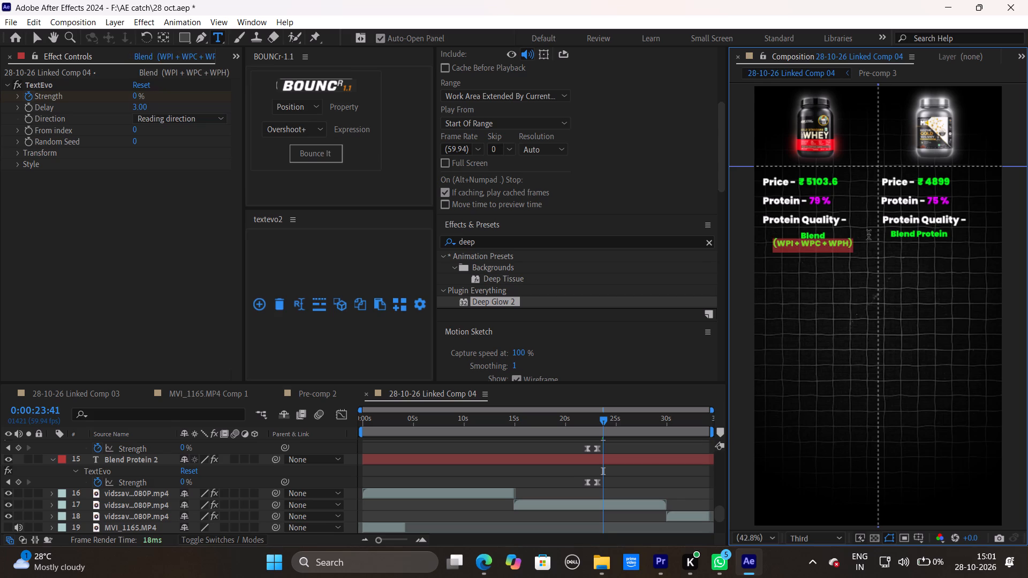
pyautogui.moveTo(868, 235); pyautogui.dragTo(884, 254)
pyautogui.moveTo(856, 245); pyautogui.dragTo(775, 227)
pyautogui.moveTo(775, 227); pyautogui.dragTo(798, 217)
pyautogui.scroll(-9, 621, 339)
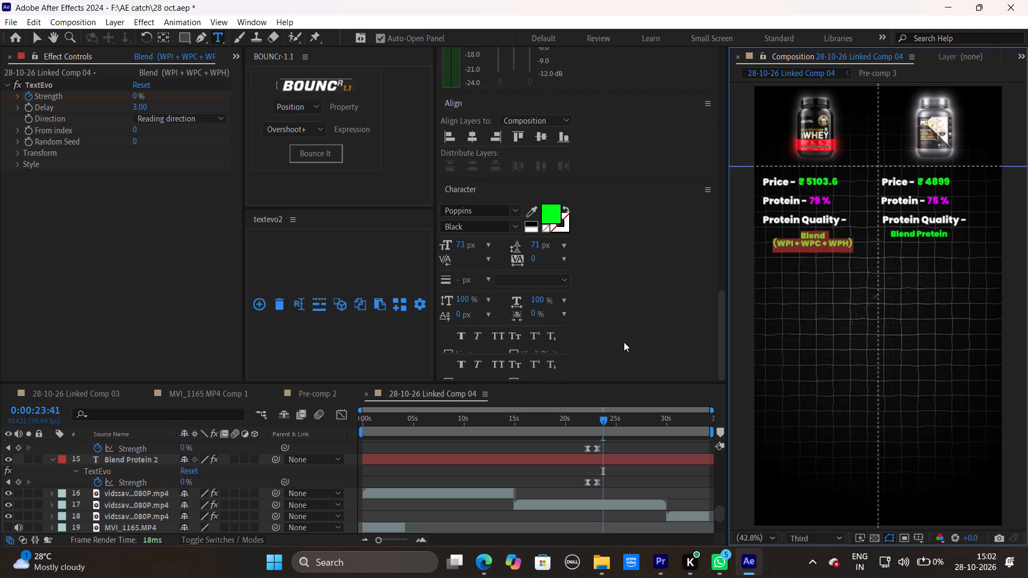
pyautogui.click(540, 246)
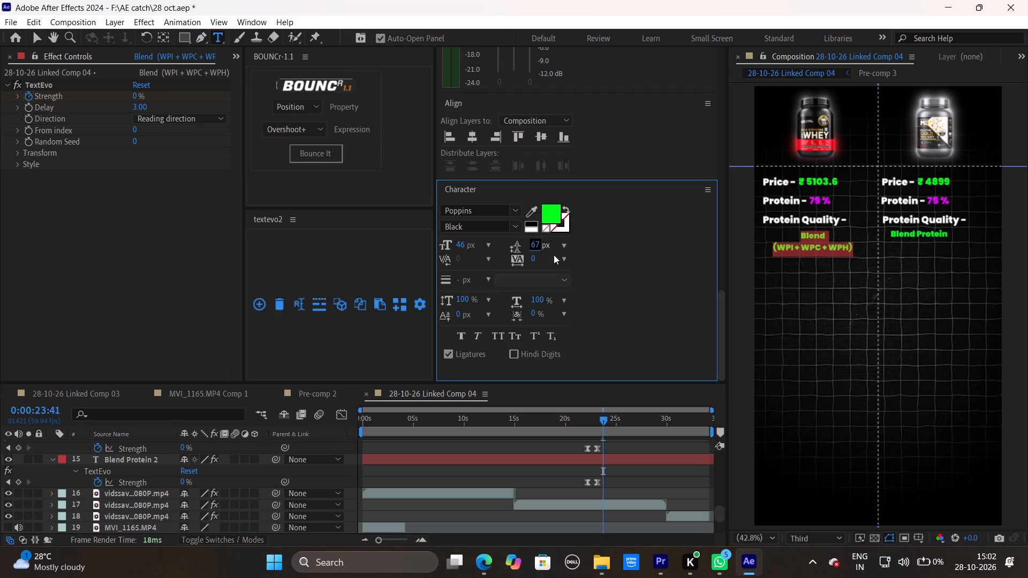
pyautogui.moveTo(540, 245); pyautogui.dragTo(530, 247)
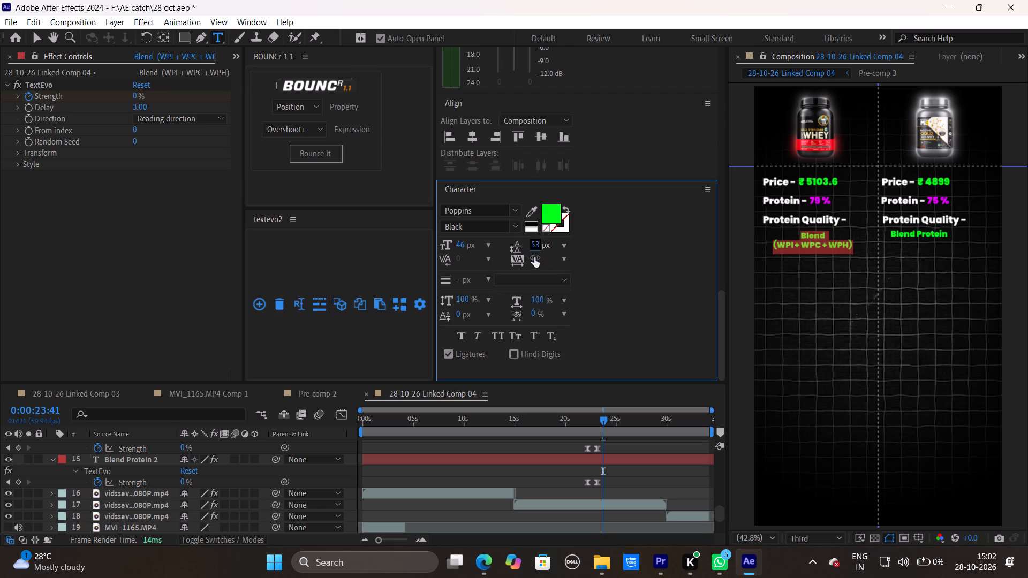
pyautogui.click(483, 461)
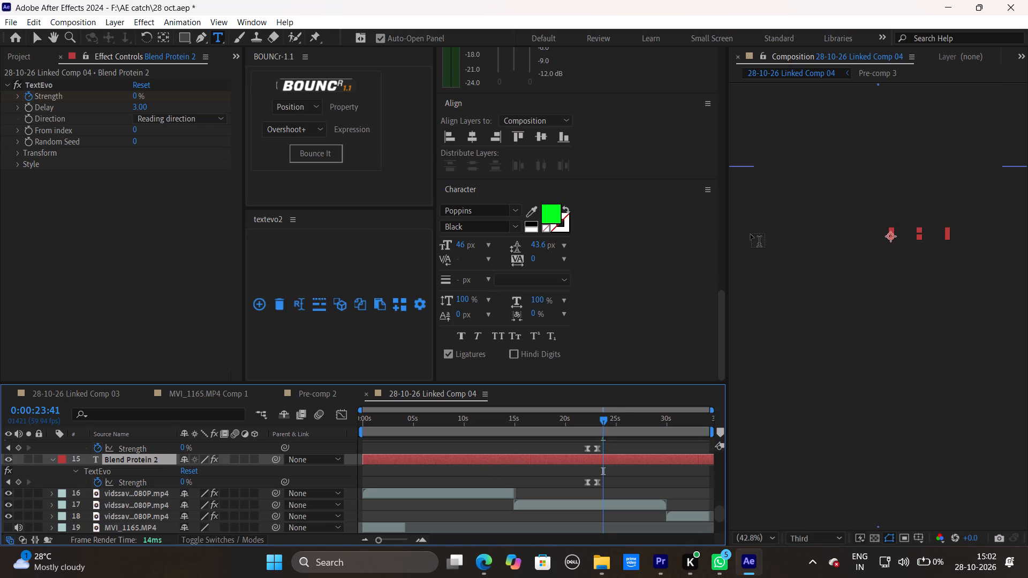
pyautogui.click(808, 242)
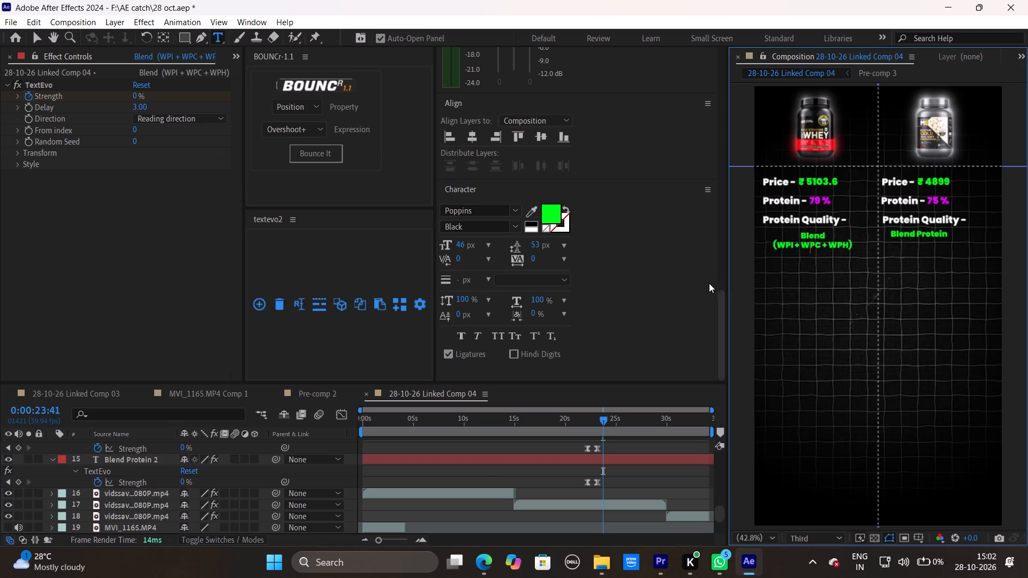
# Shift the Optimum Nutrition Blend (WPI + WPC + WPH) text left by setting its horizontal position to 42.7.
pyautogui.scroll(2, 524, 458)
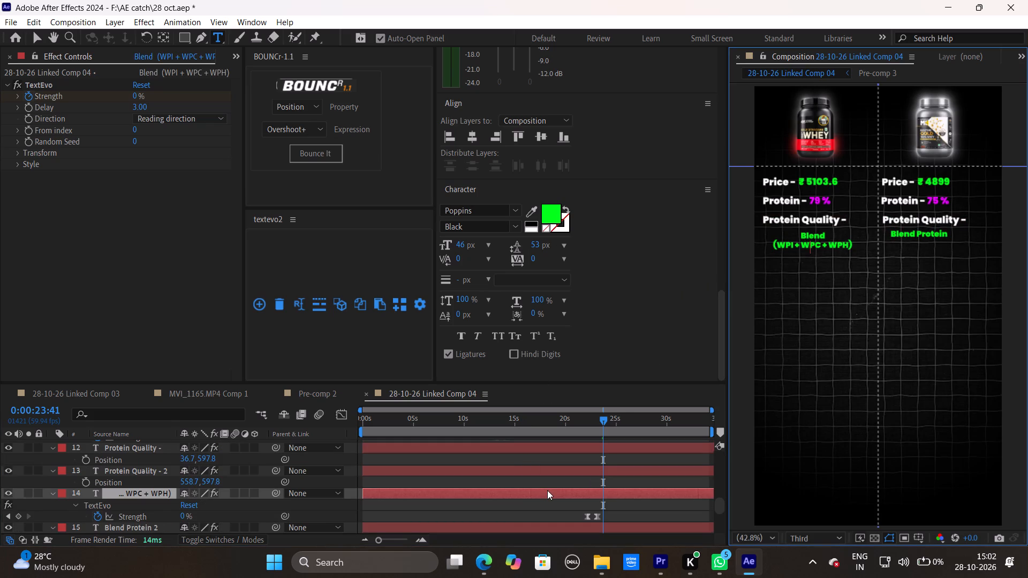
pyautogui.click(547, 491)
pyautogui.press('p')
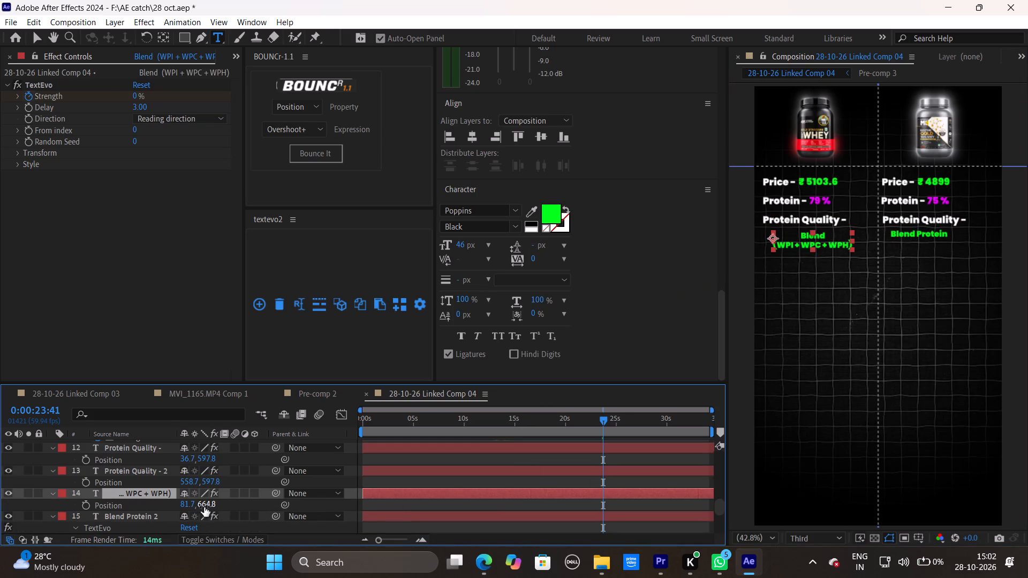
pyautogui.moveTo(189, 506); pyautogui.dragTo(168, 508)
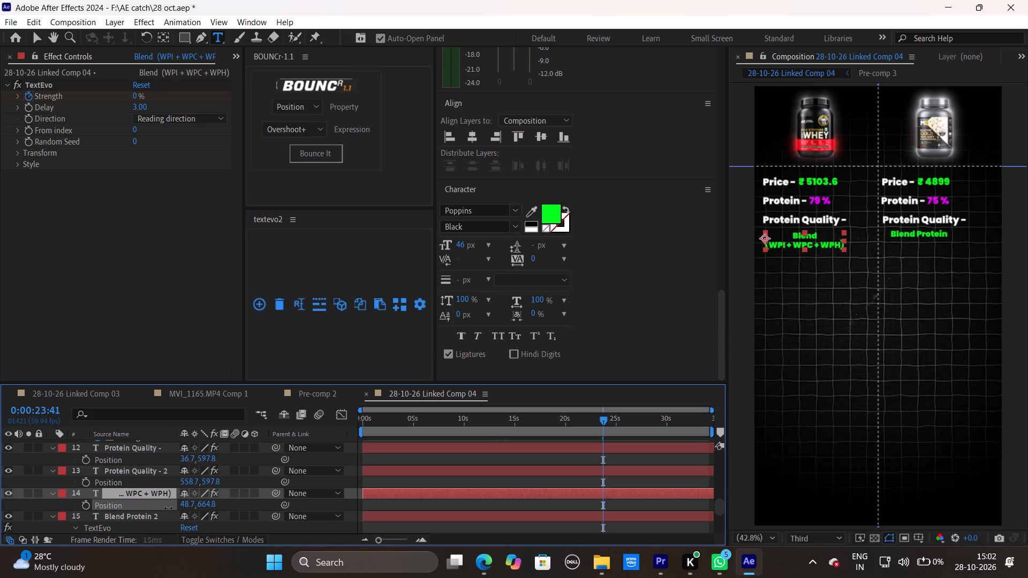
pyautogui.moveTo(168, 508); pyautogui.dragTo(169, 508)
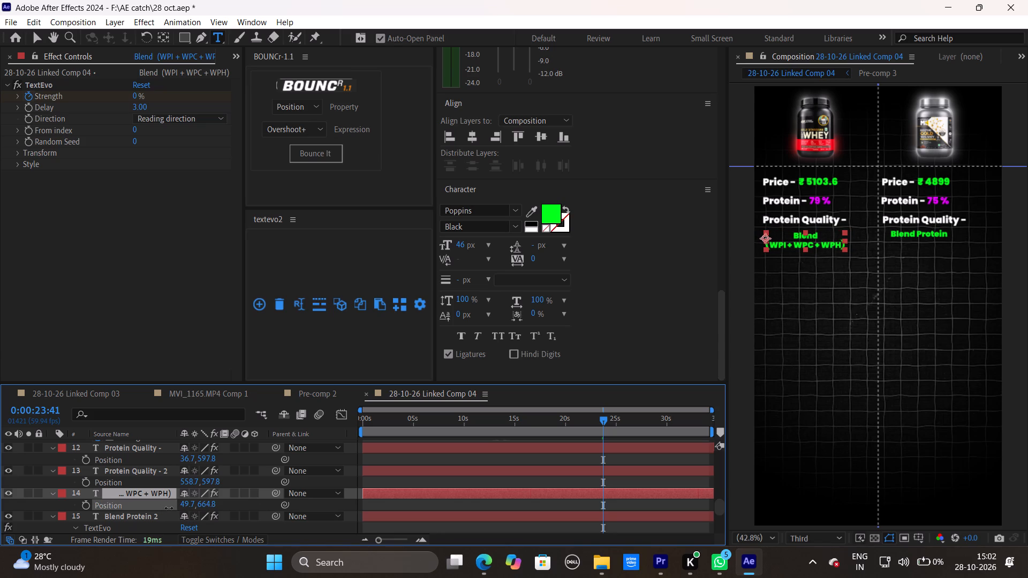
pyautogui.moveTo(169, 508); pyautogui.dragTo(169, 508)
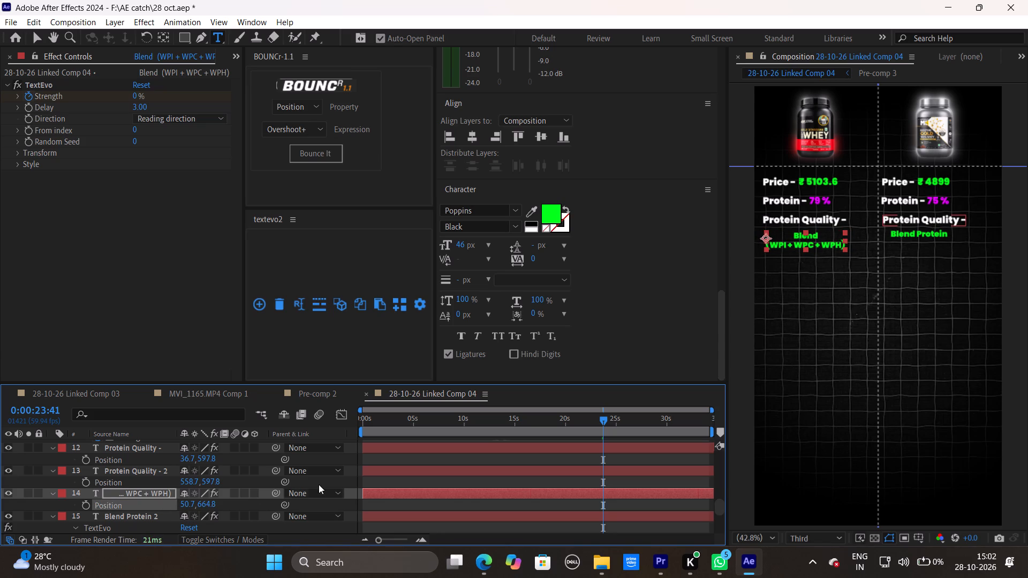
pyautogui.click(382, 480)
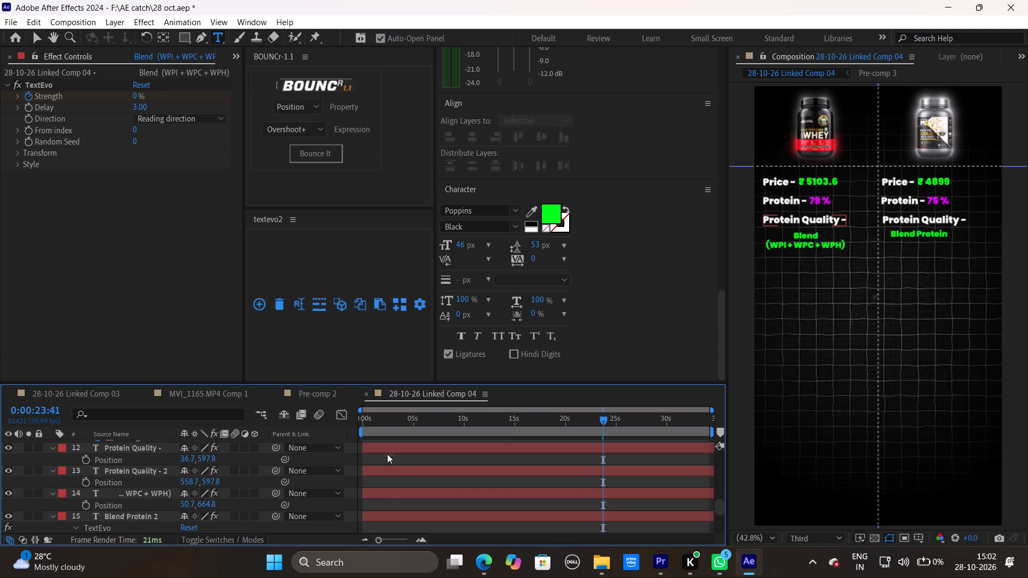
pyautogui.click(397, 492)
pyautogui.click(194, 507)
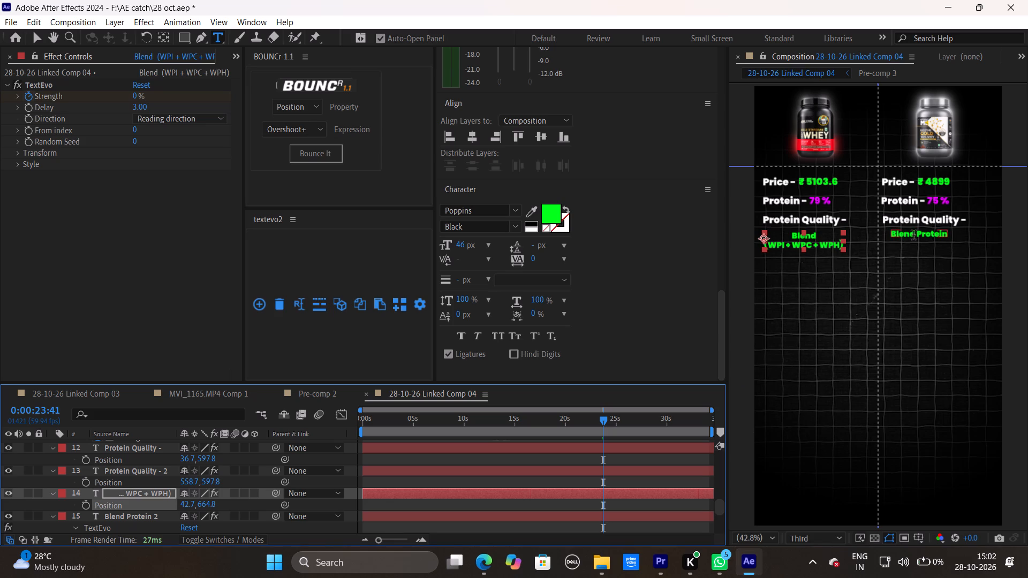
# Move the MuscleBlaze Blend Protein text to position 624.7, 665.8 beneath its Protein Quality heading.
pyautogui.click(563, 514)
pyautogui.press('p')
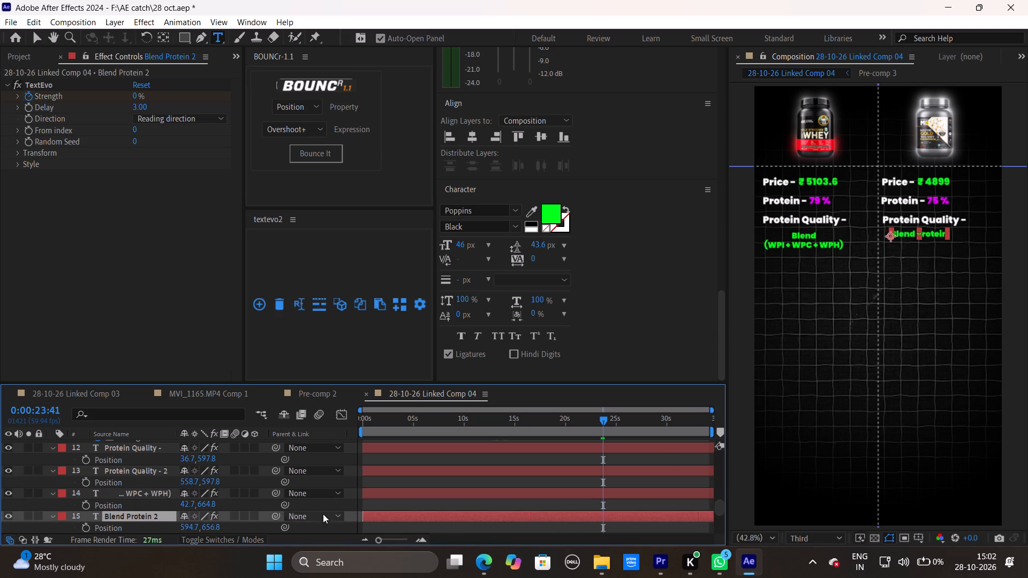
pyautogui.scroll(-1, 237, 511)
pyautogui.moveTo(215, 495); pyautogui.dragTo(220, 495)
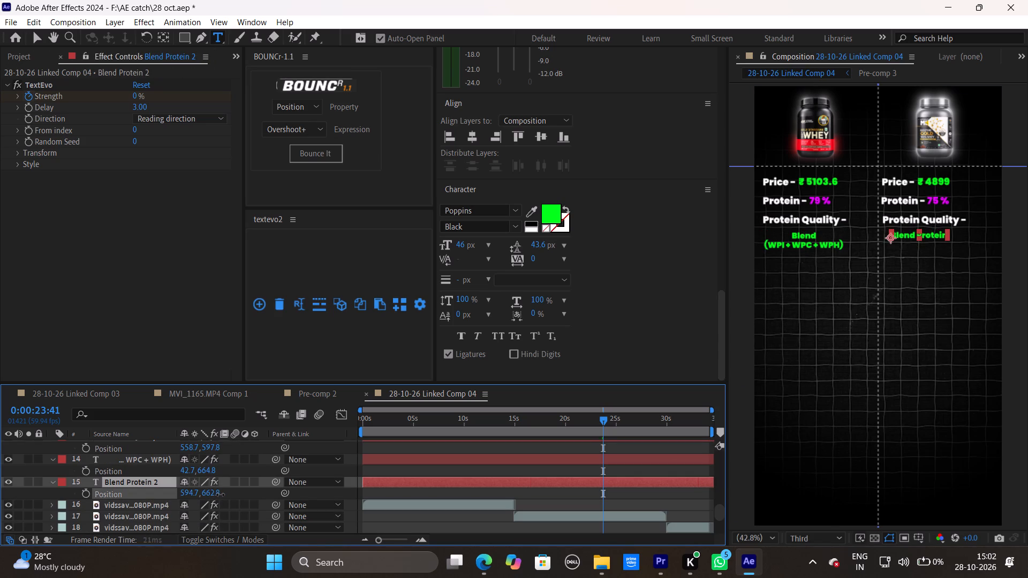
pyautogui.moveTo(220, 495); pyautogui.dragTo(222, 495)
pyautogui.moveTo(193, 492); pyautogui.dragTo(198, 493)
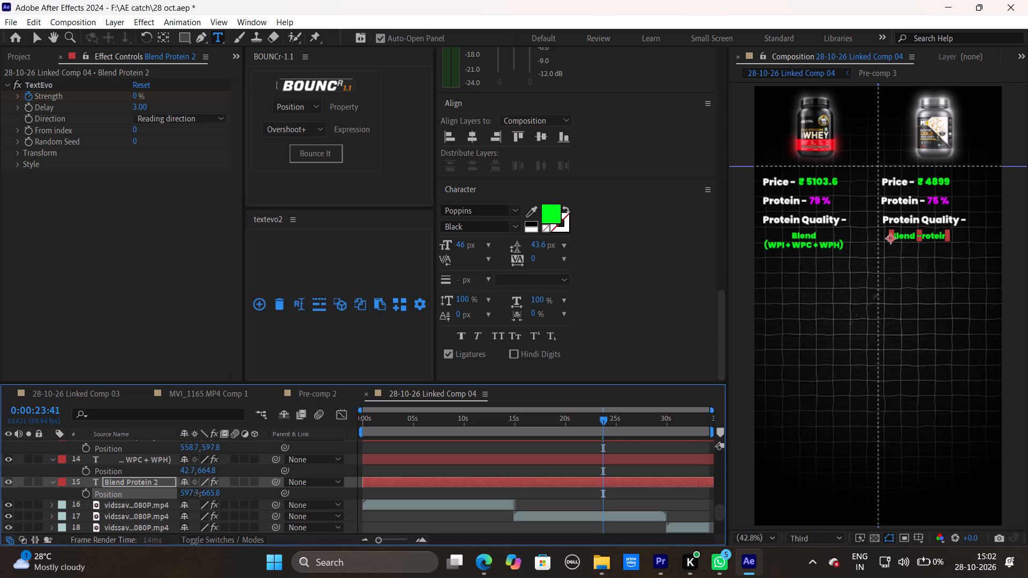
pyautogui.moveTo(198, 493); pyautogui.dragTo(207, 495)
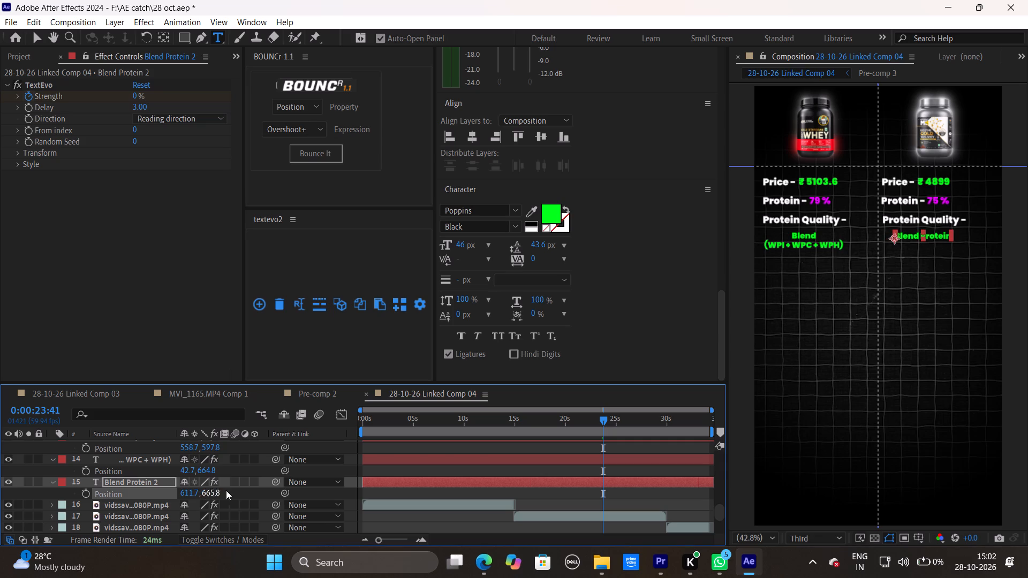
pyautogui.click(444, 492)
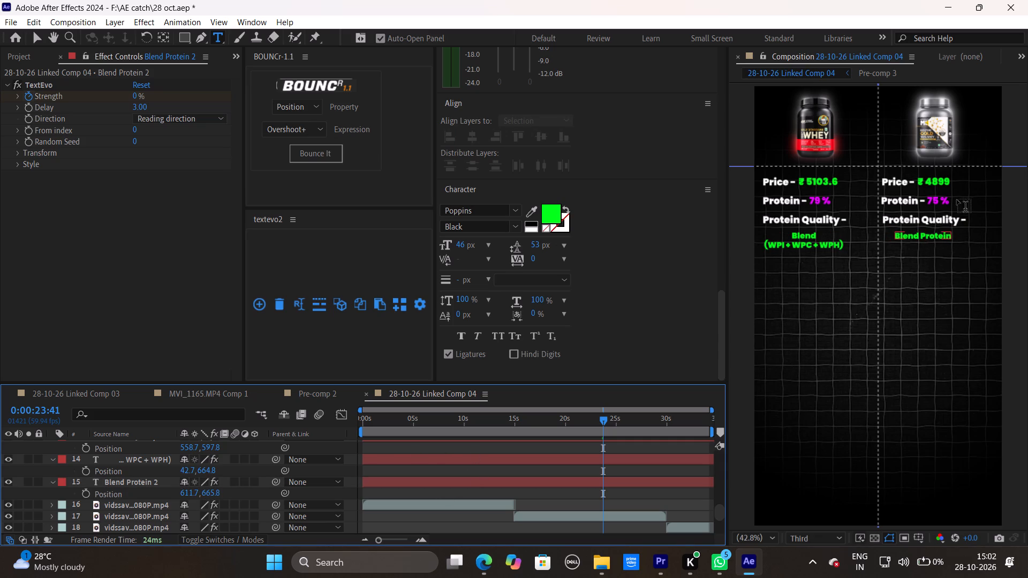
pyautogui.click(413, 484)
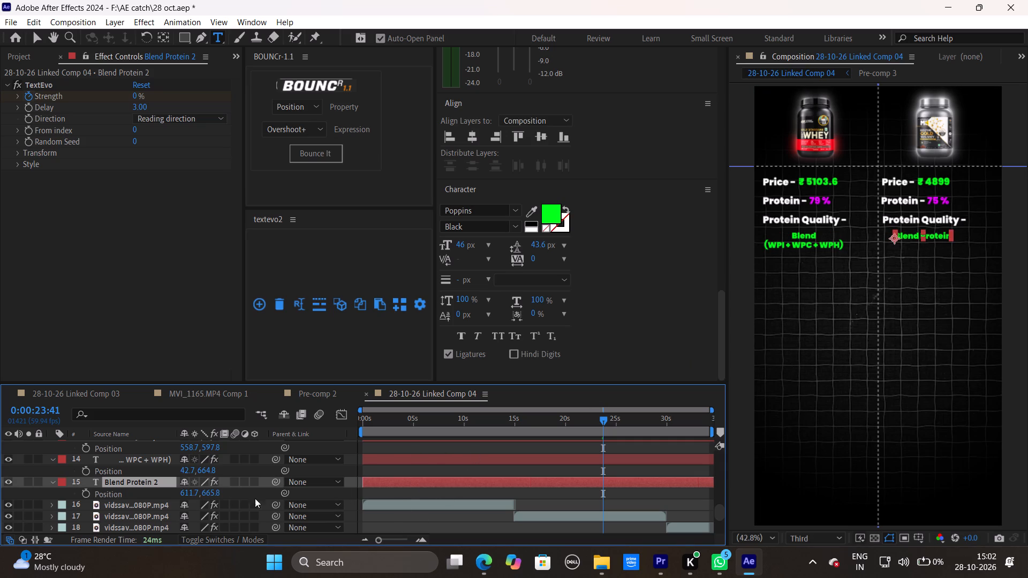
pyautogui.moveTo(194, 493); pyautogui.dragTo(203, 493)
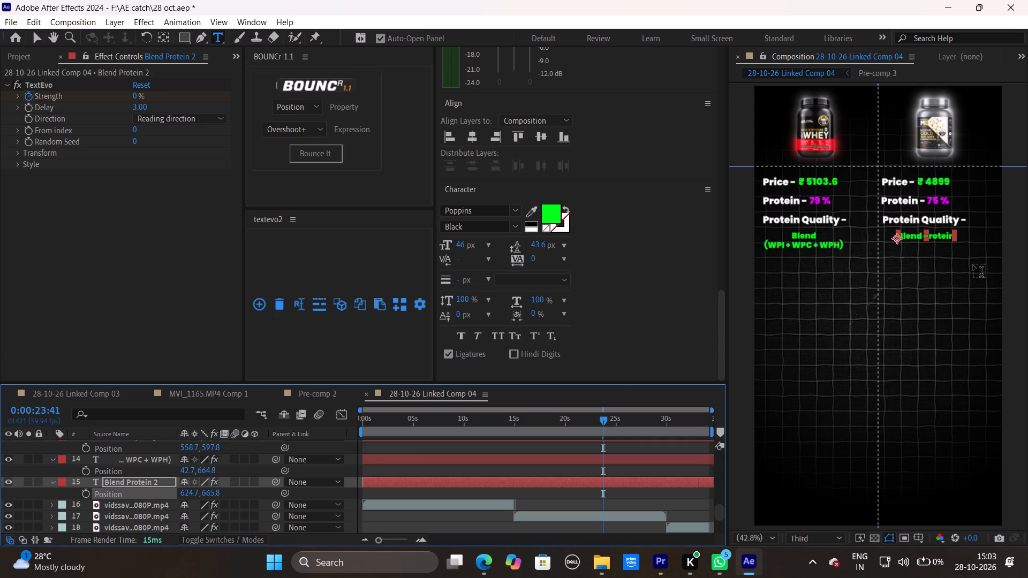
# Add (WPI + WPC) as a second line of the MuscleBlaze Blend Protein text, indented by one space.
pyautogui.click(953, 235)
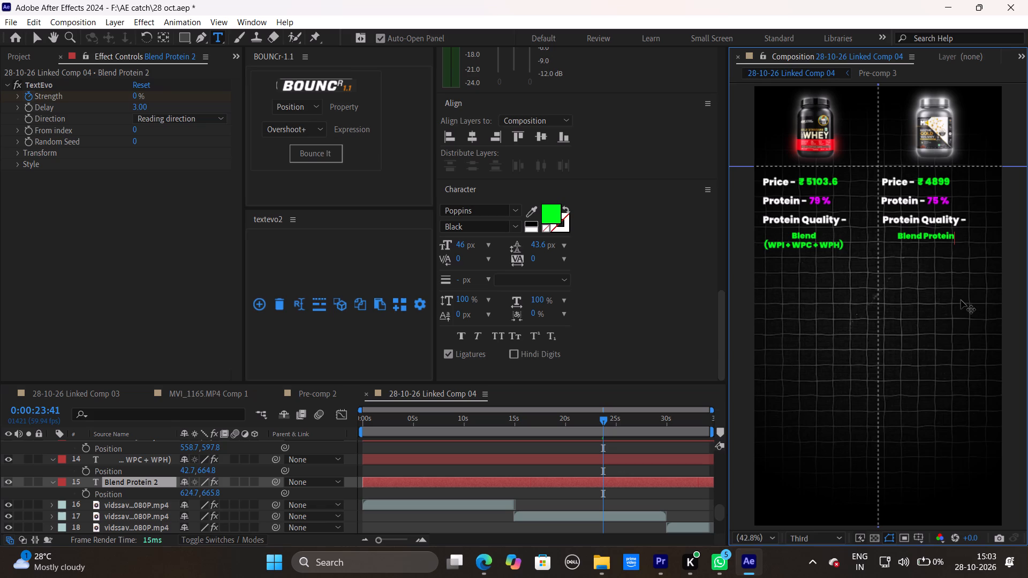
pyautogui.press('Return')
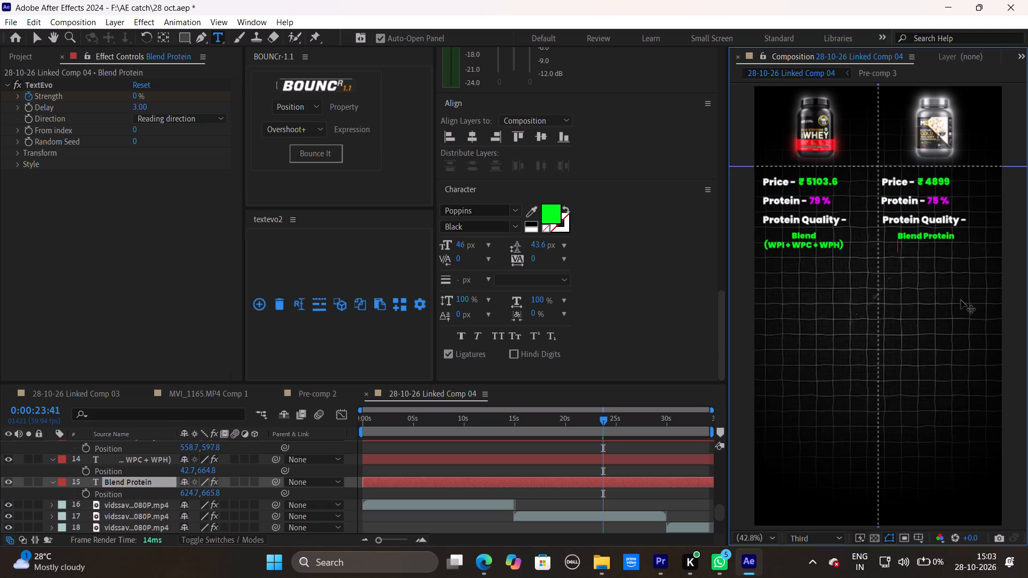
pyautogui.hotkey('shift', '(')
pyautogui.write('wpi')
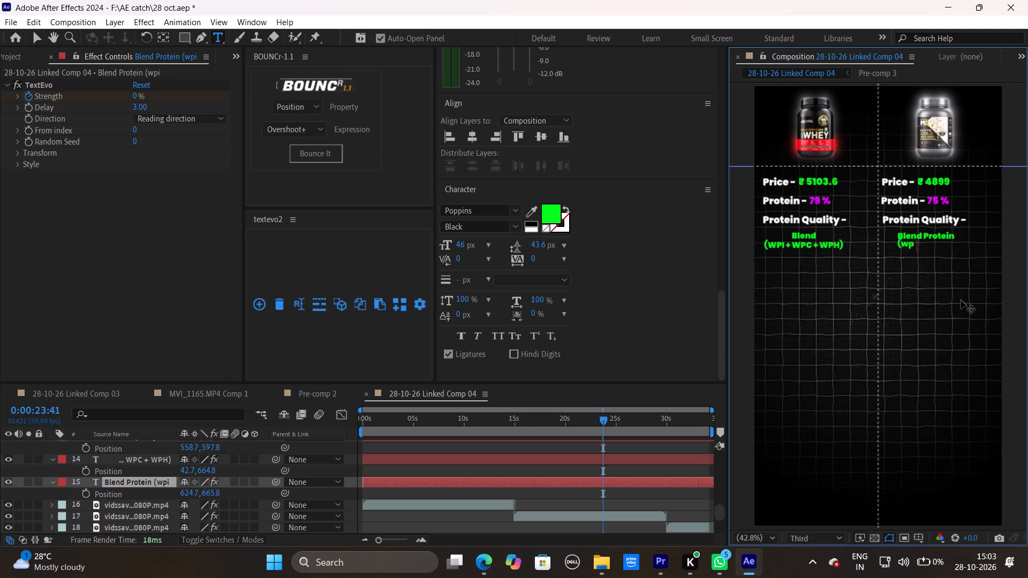
pyautogui.press('BackSpace')
pyautogui.press('BackSpace')
pyautogui.press('BackSpace')
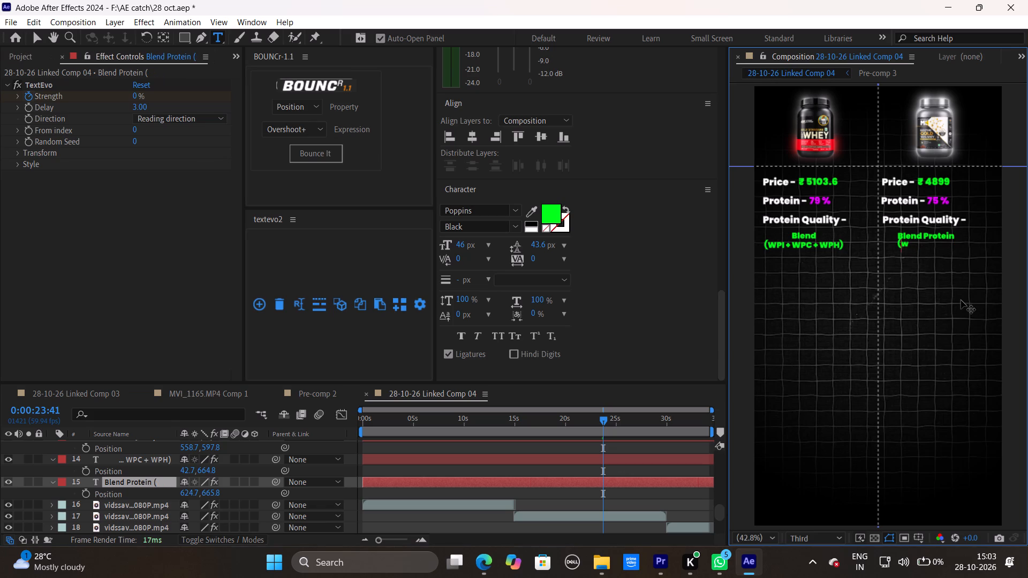
pyautogui.write('WPI')
pyautogui.press('space')
pyautogui.write('+')
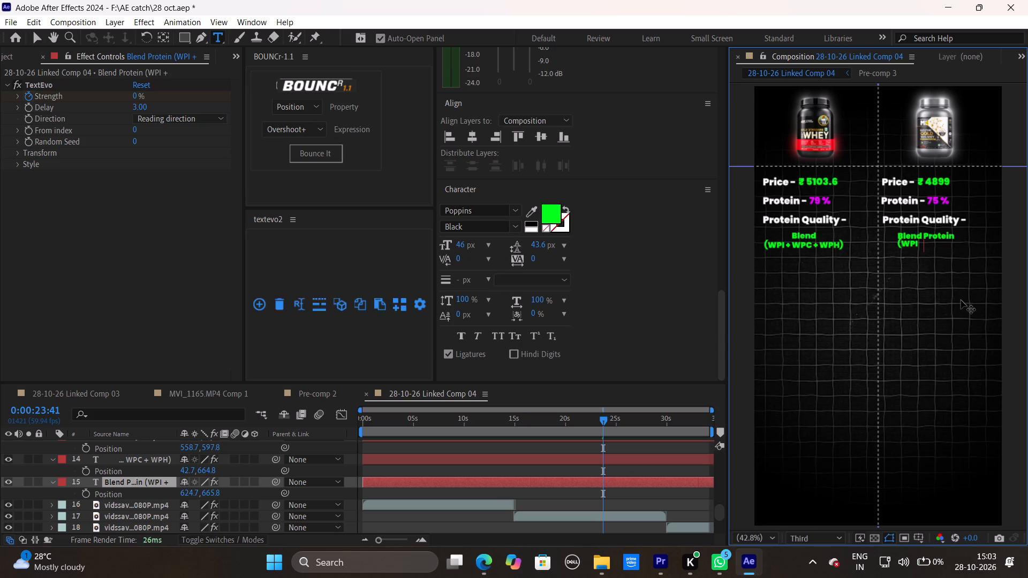
pyautogui.press('space')
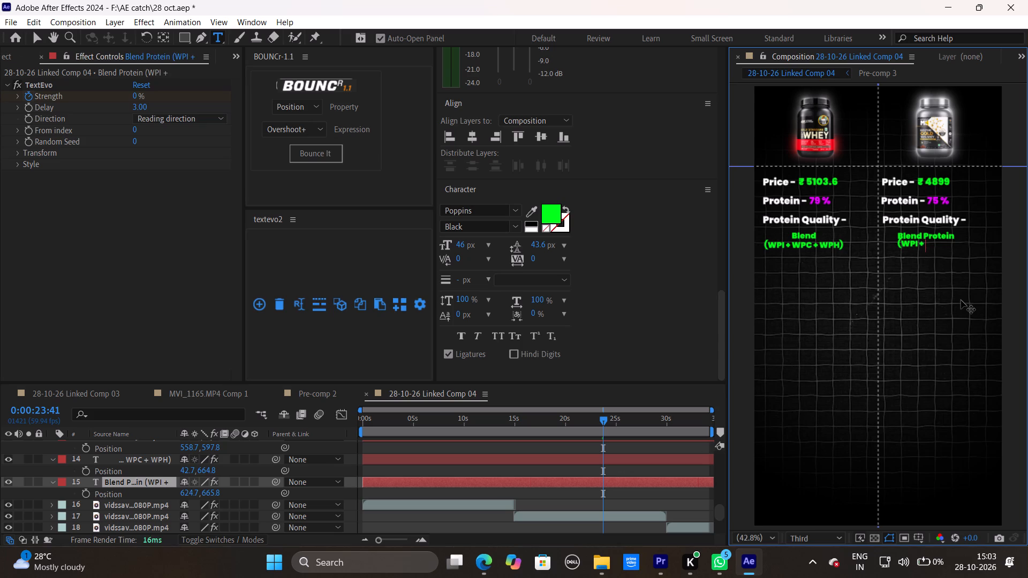
pyautogui.write('WPC')
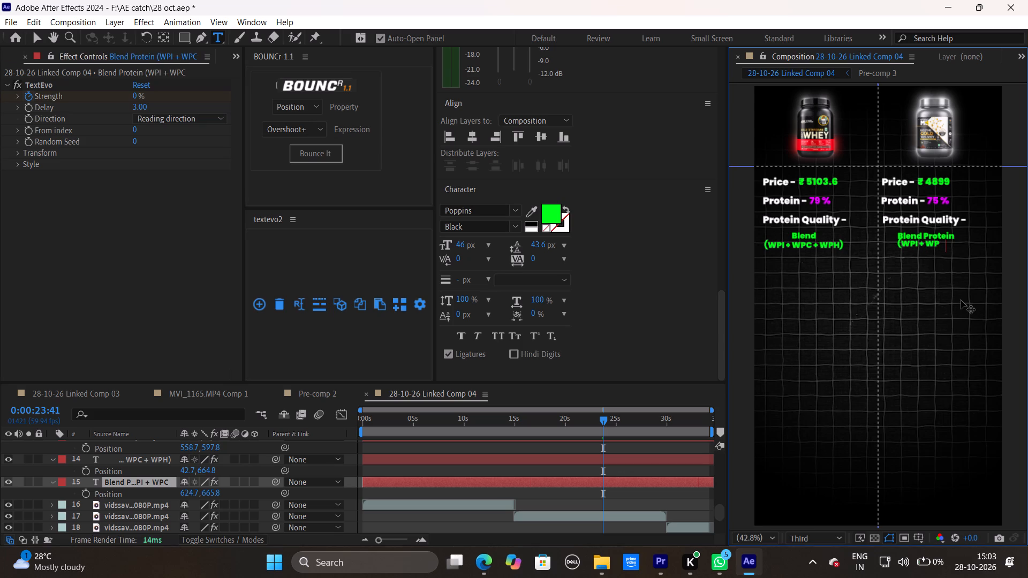
pyautogui.hotkey('shift', ')')
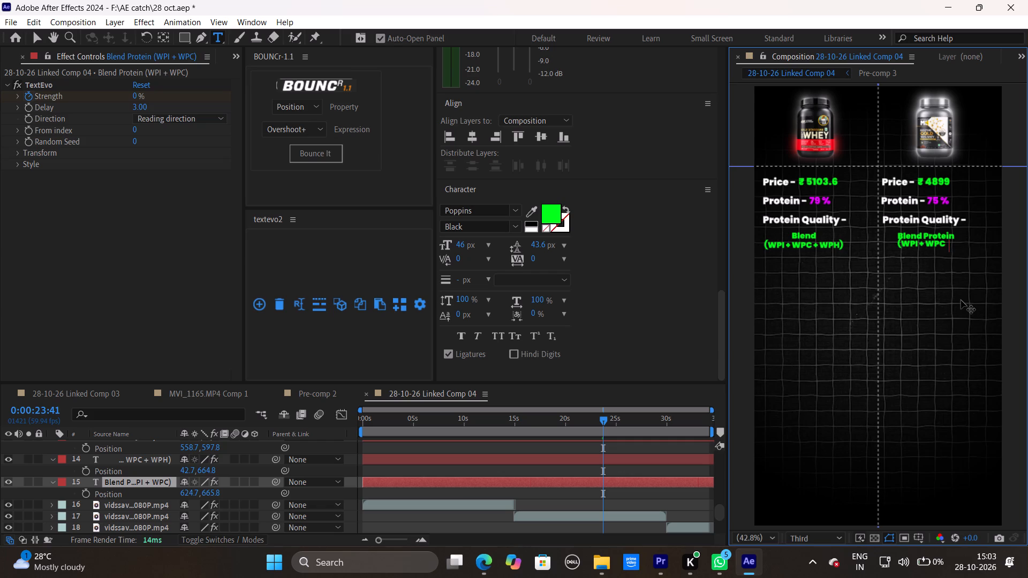
pyautogui.click(898, 241)
pyautogui.press('space')
# Set the leading of both lines of the MuscleBlaze Blend Protein (WPI + WPC) text to 58 px.
pyautogui.moveTo(893, 234); pyautogui.dragTo(973, 255)
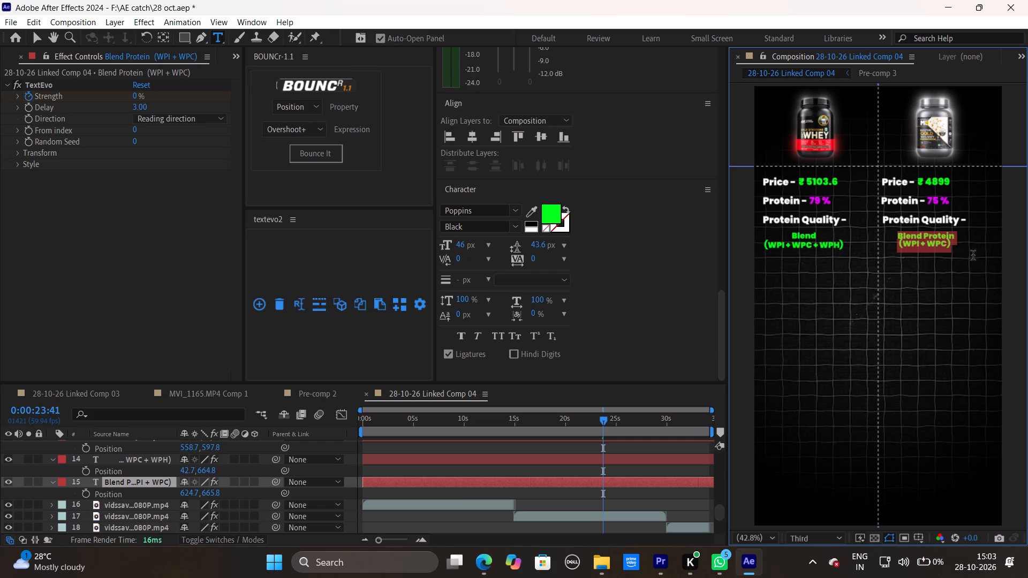
pyautogui.moveTo(973, 255); pyautogui.dragTo(973, 255)
pyautogui.moveTo(542, 244); pyautogui.dragTo(556, 247)
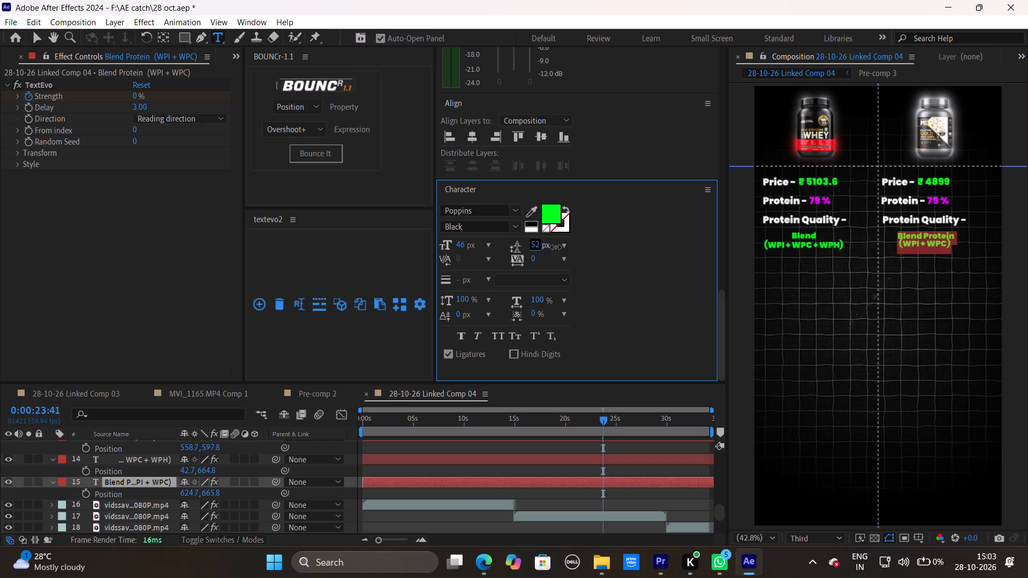
pyautogui.moveTo(556, 247); pyautogui.dragTo(561, 247)
pyautogui.moveTo(542, 245); pyautogui.dragTo(527, 246)
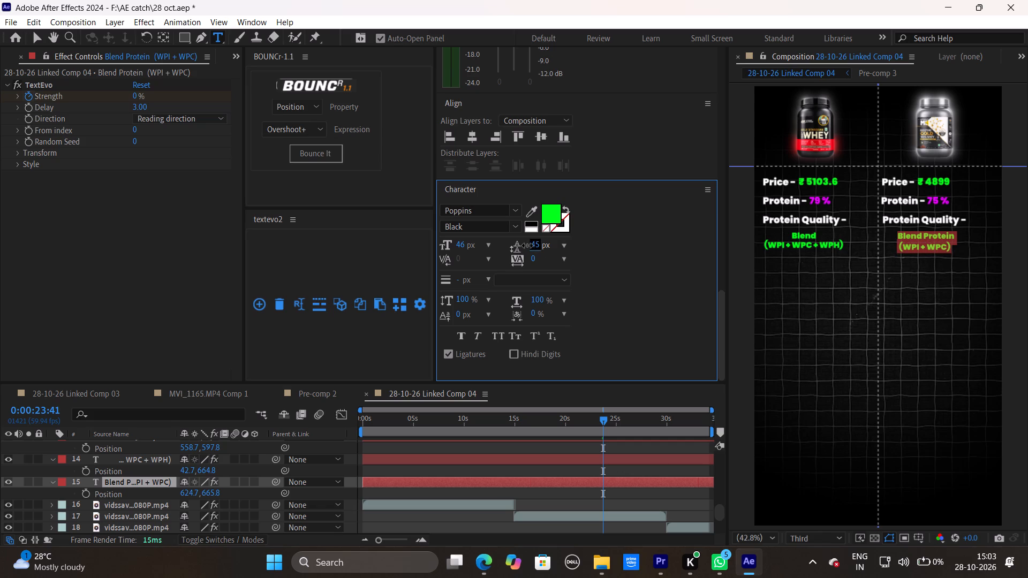
pyautogui.moveTo(527, 246); pyautogui.dragTo(526, 246)
pyautogui.click(535, 248)
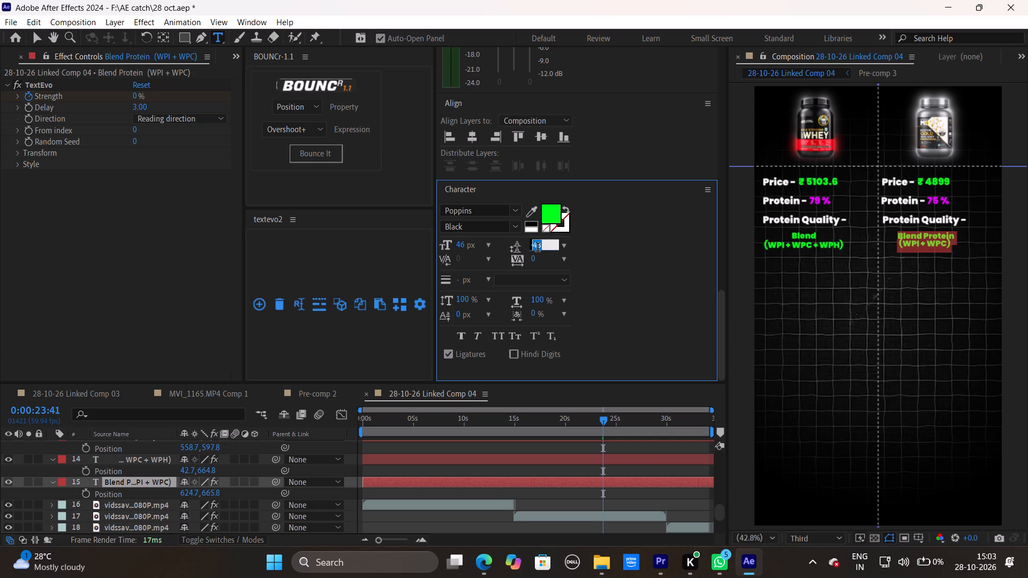
pyautogui.click(596, 248)
pyautogui.moveTo(536, 245); pyautogui.dragTo(543, 246)
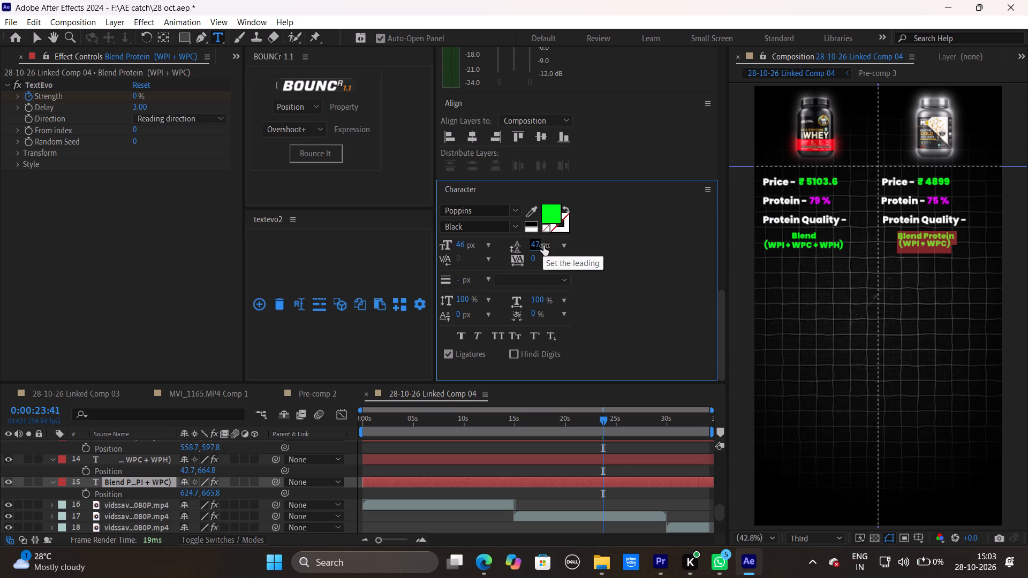
pyautogui.moveTo(539, 246); pyautogui.dragTo(548, 246)
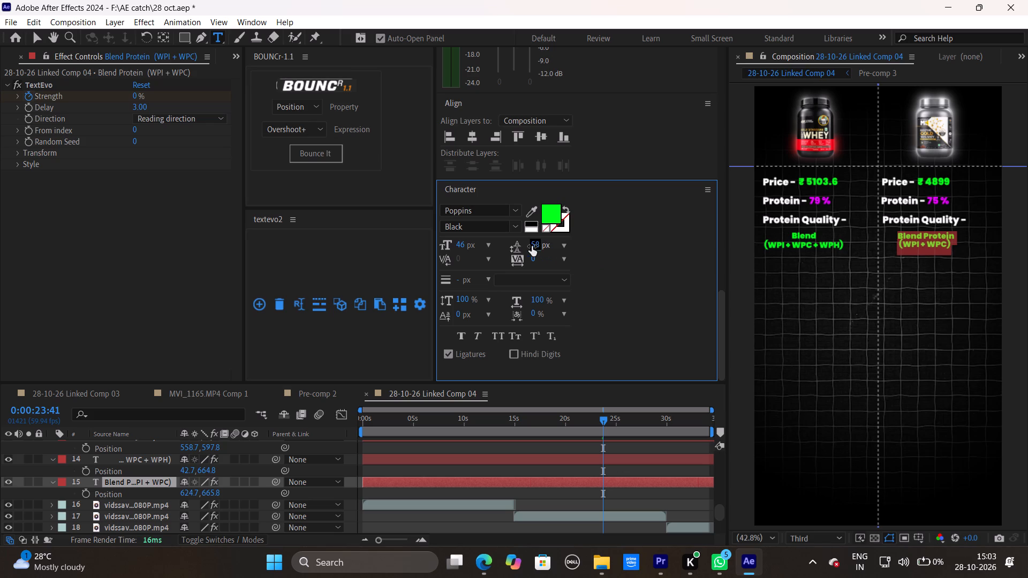
# Insert one more space before (WPI + WPC) to centre it under Blend Protein, and finish editing the text.
pyautogui.click(899, 242)
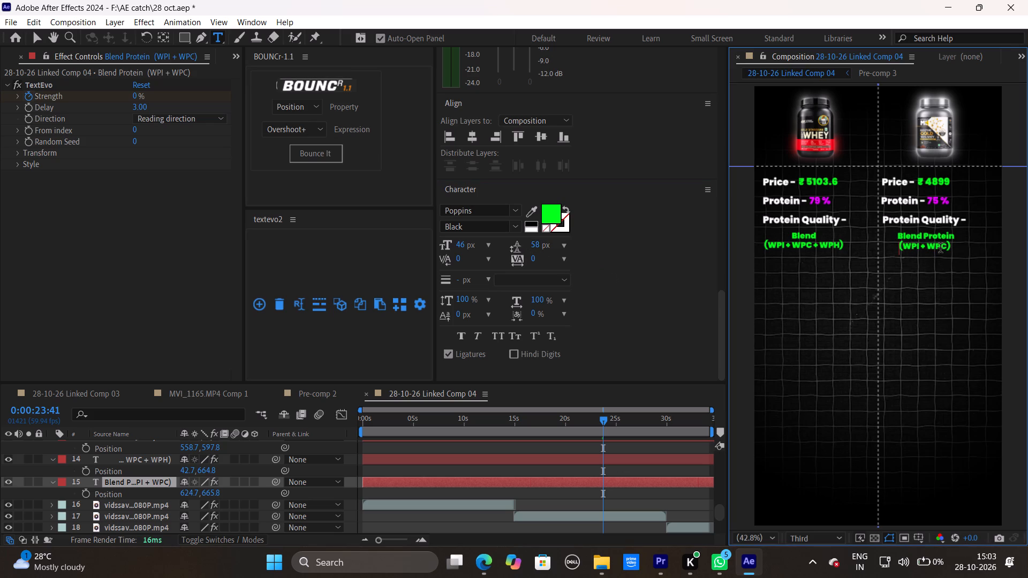
pyautogui.press('space')
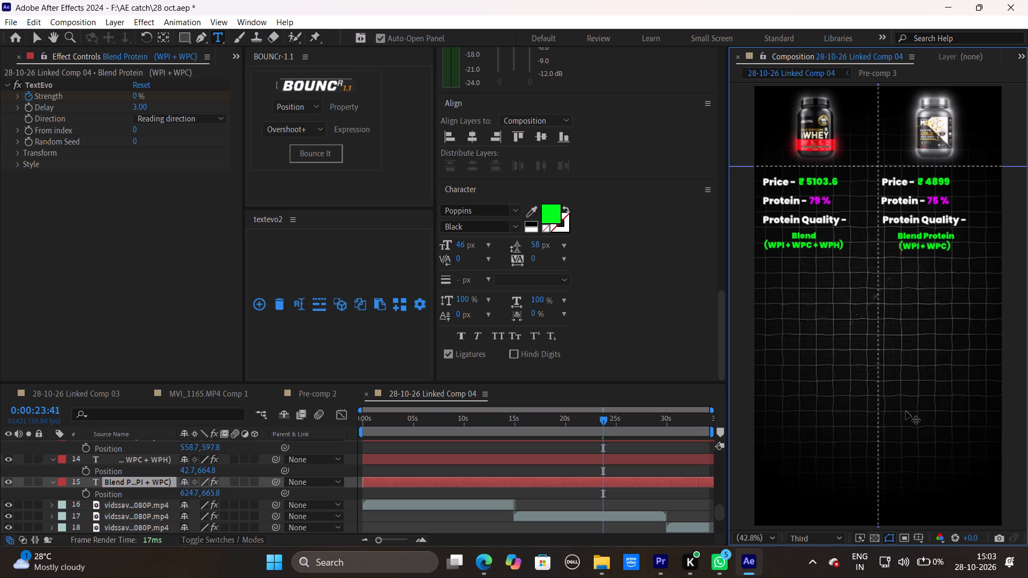
pyautogui.click(564, 469)
pyautogui.click(588, 483)
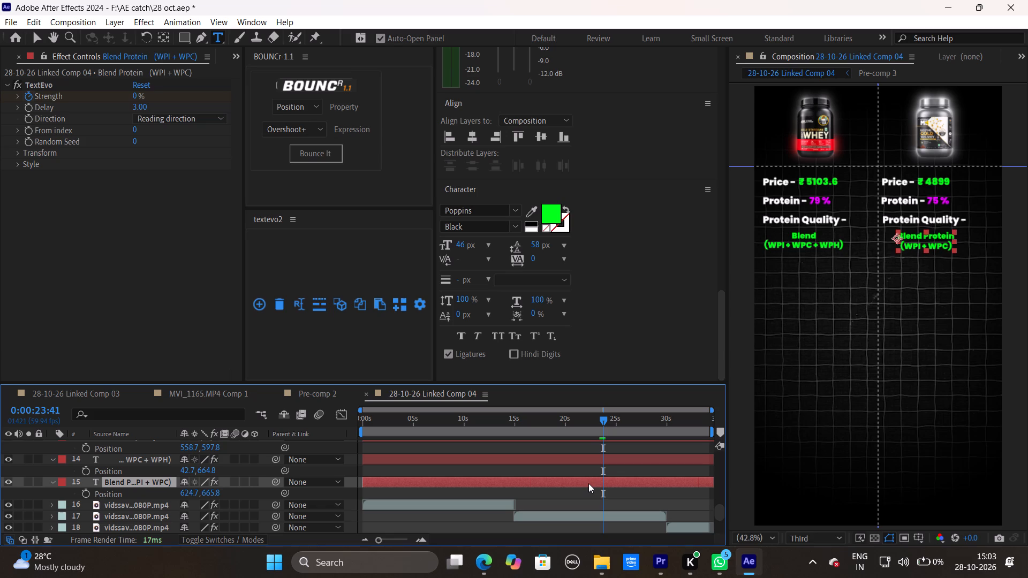
# Play back the comparison from about 0:00:22:27 onward, replaying the final seconds to check the blend text timing against the voiceover.
pyautogui.press('u')
pyautogui.moveTo(599, 422); pyautogui.dragTo(591, 428)
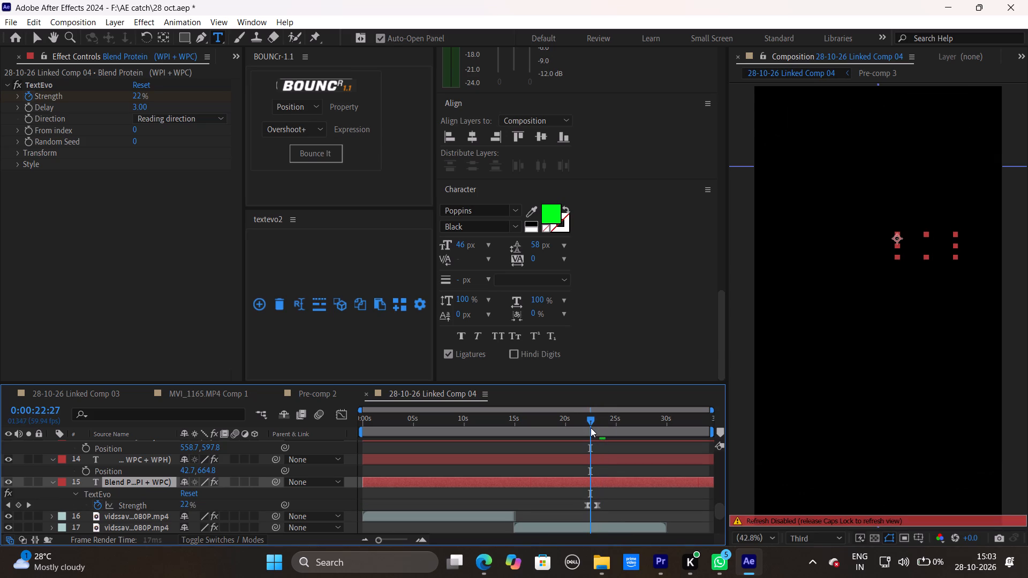
pyautogui.press('space')
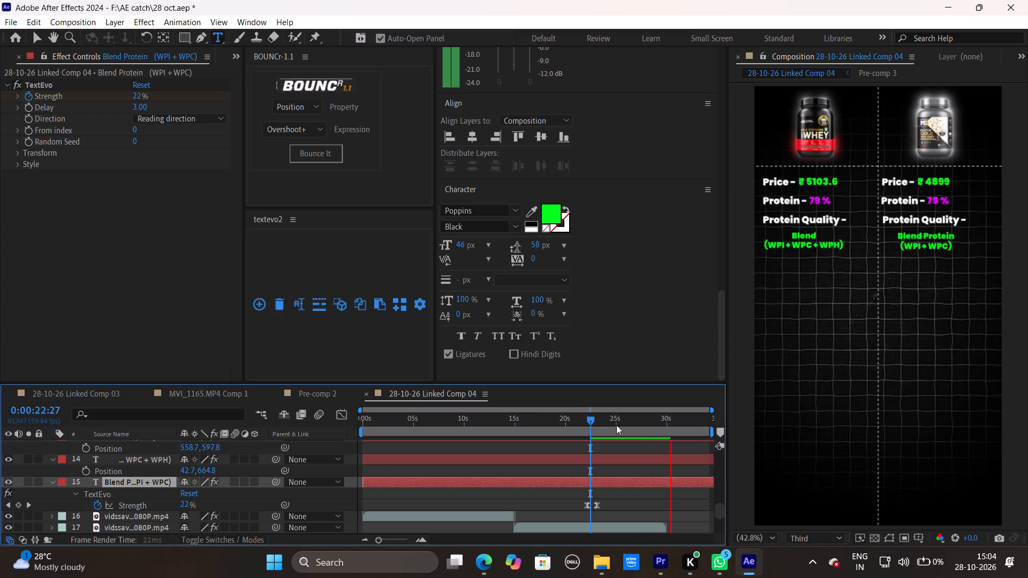
pyautogui.press('space')
pyautogui.moveTo(672, 419); pyautogui.dragTo(665, 420)
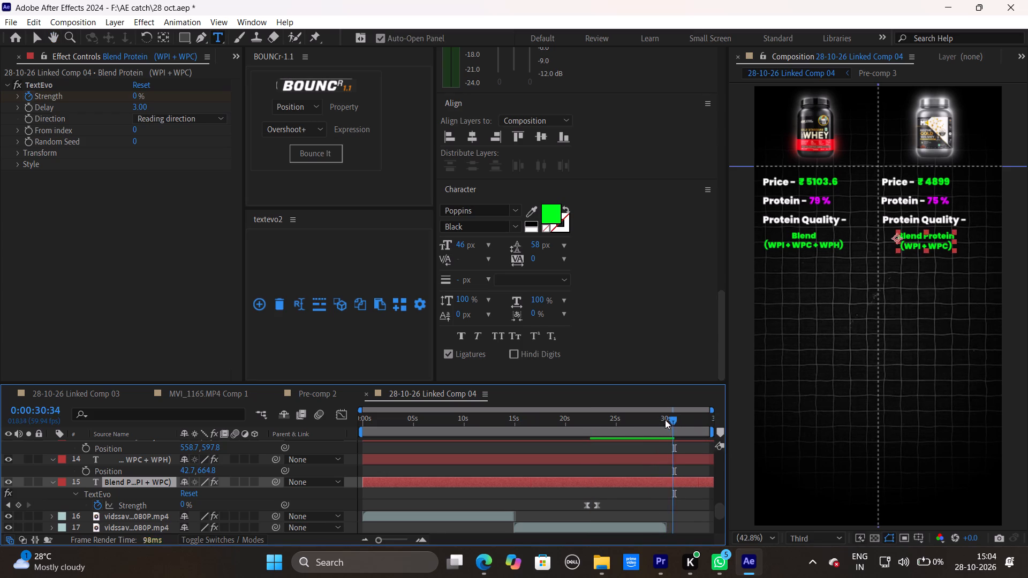
pyautogui.moveTo(665, 420); pyautogui.dragTo(651, 421)
pyautogui.press('space')
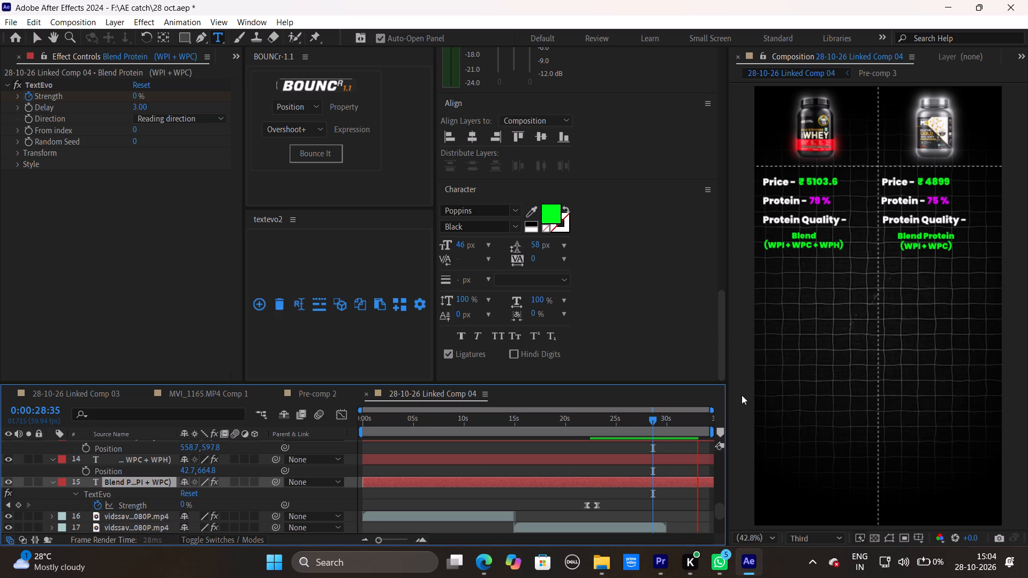
pyautogui.press('space')
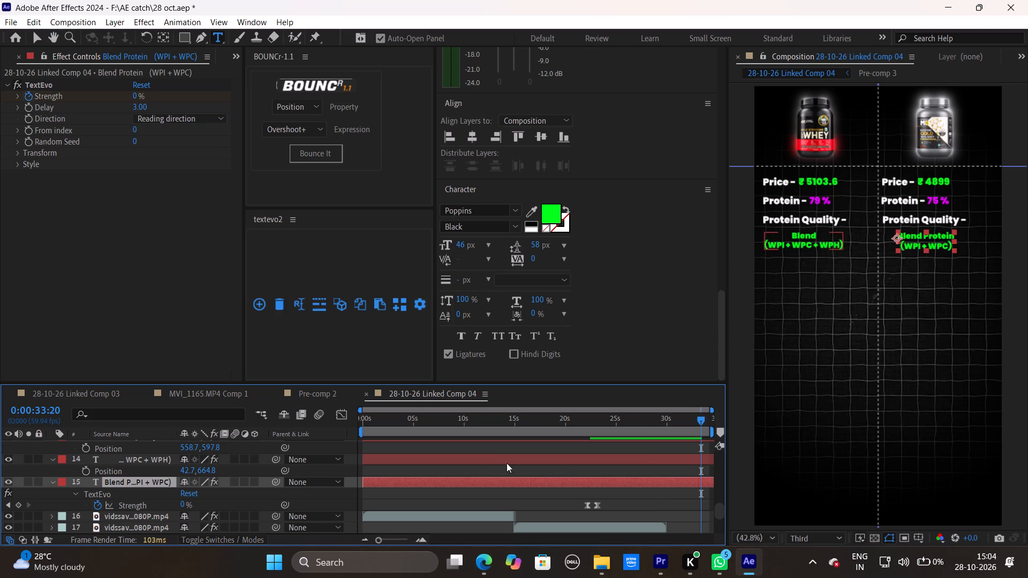
pyautogui.moveTo(381, 539); pyautogui.dragTo(359, 543)
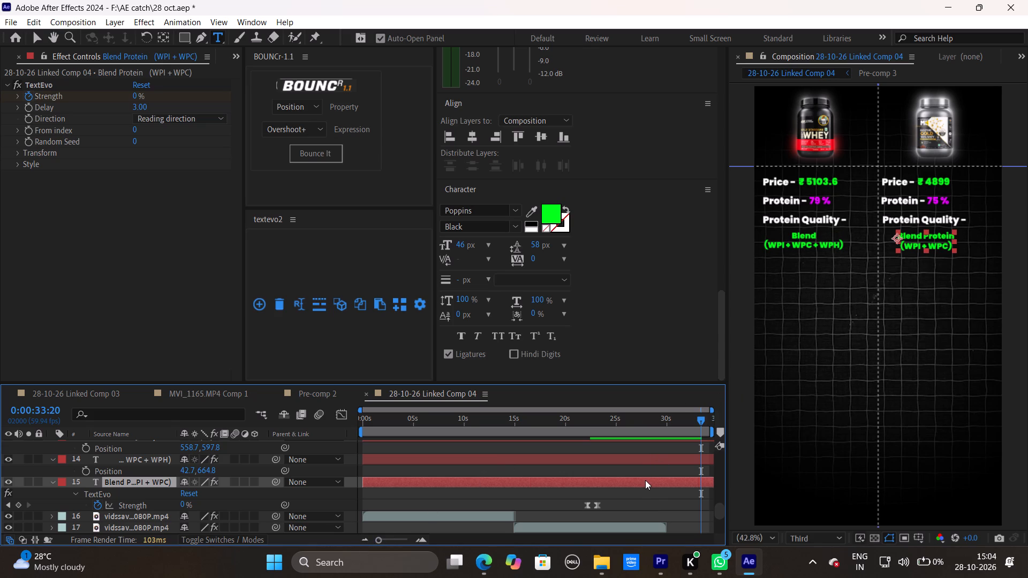
pyautogui.click(645, 480)
pyautogui.moveTo(701, 427); pyautogui.dragTo(666, 427)
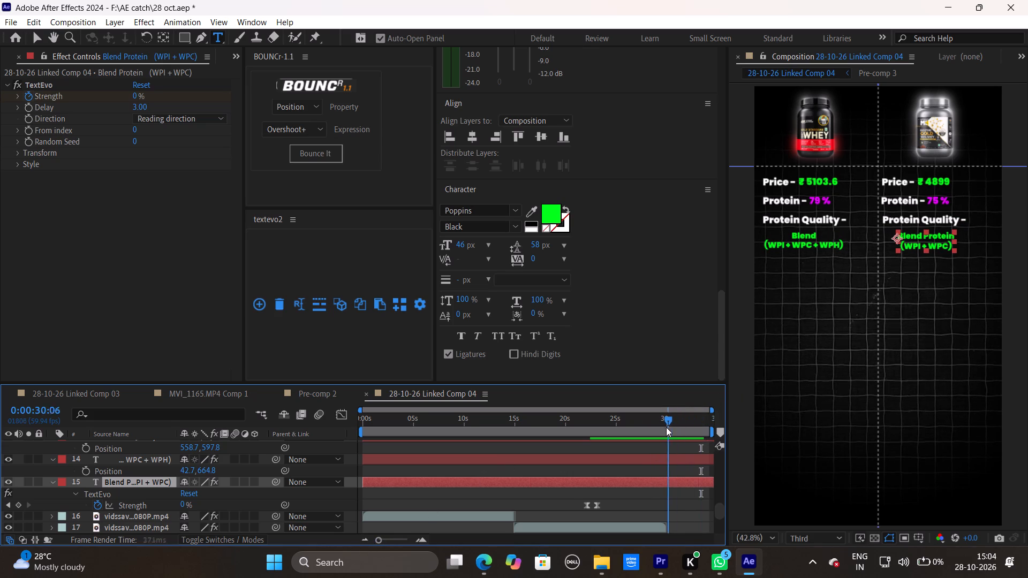
pyautogui.moveTo(666, 427); pyautogui.dragTo(664, 428)
pyautogui.press('space')
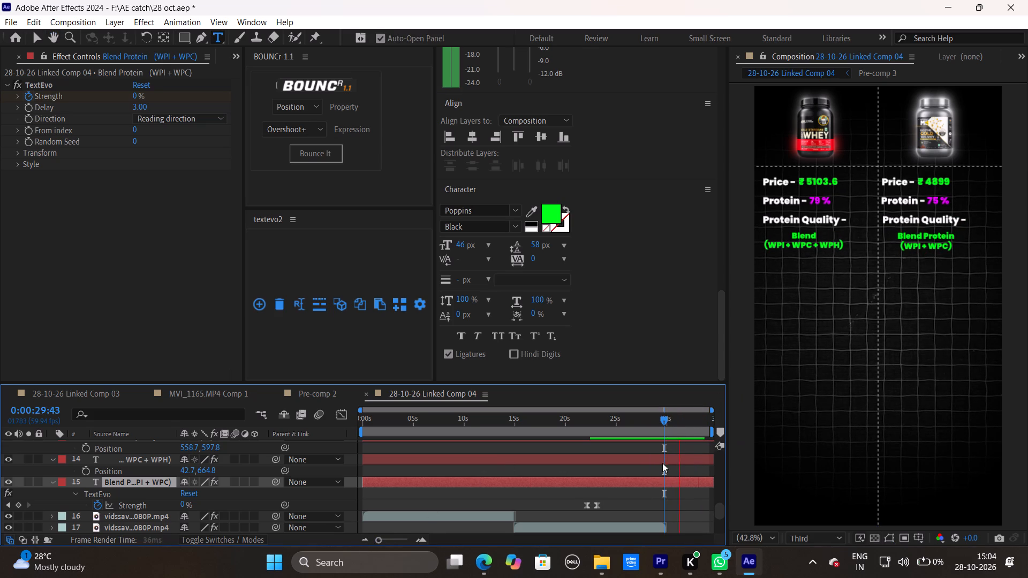
pyautogui.press('space')
# Duplicate the MuscleBlaze Blend Protein (WPI + WPC) text layer and move the original copy below it to position 624.7, 780.8.
pyautogui.click(672, 483)
pyautogui.hotkey('ctrl', 'd')
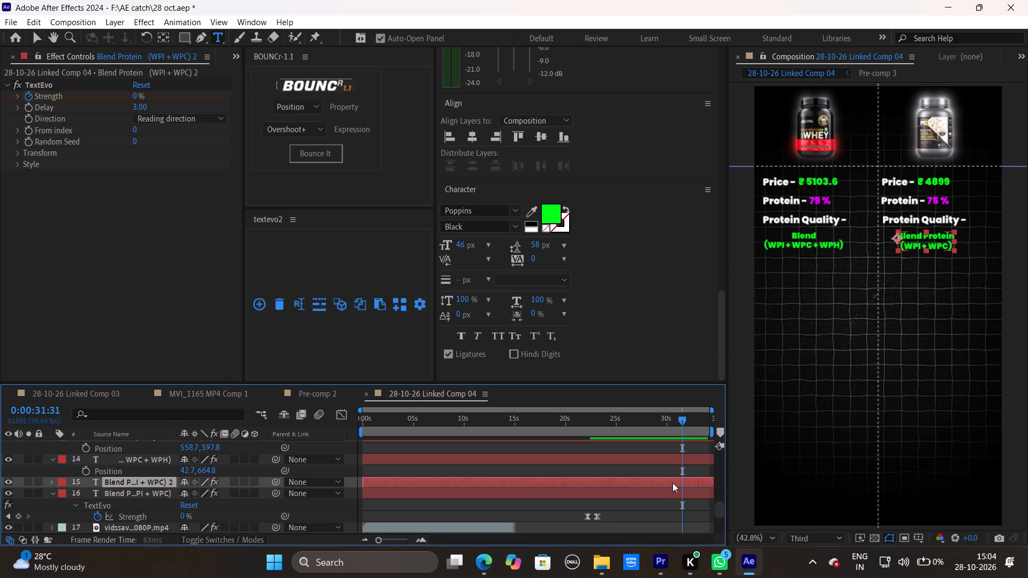
pyautogui.click(667, 482)
pyautogui.click(671, 497)
pyautogui.press('p')
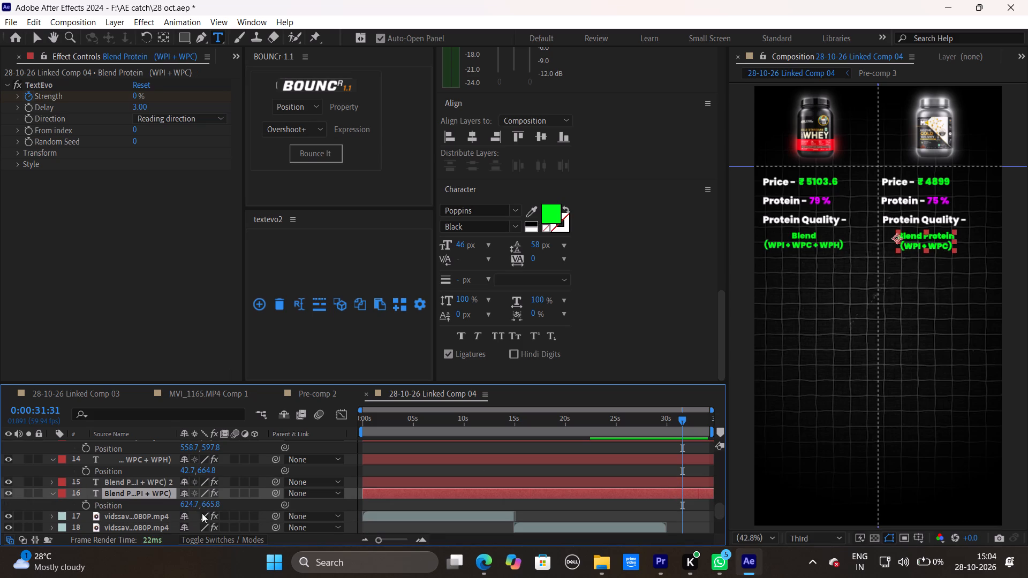
pyautogui.moveTo(212, 506); pyautogui.dragTo(290, 515)
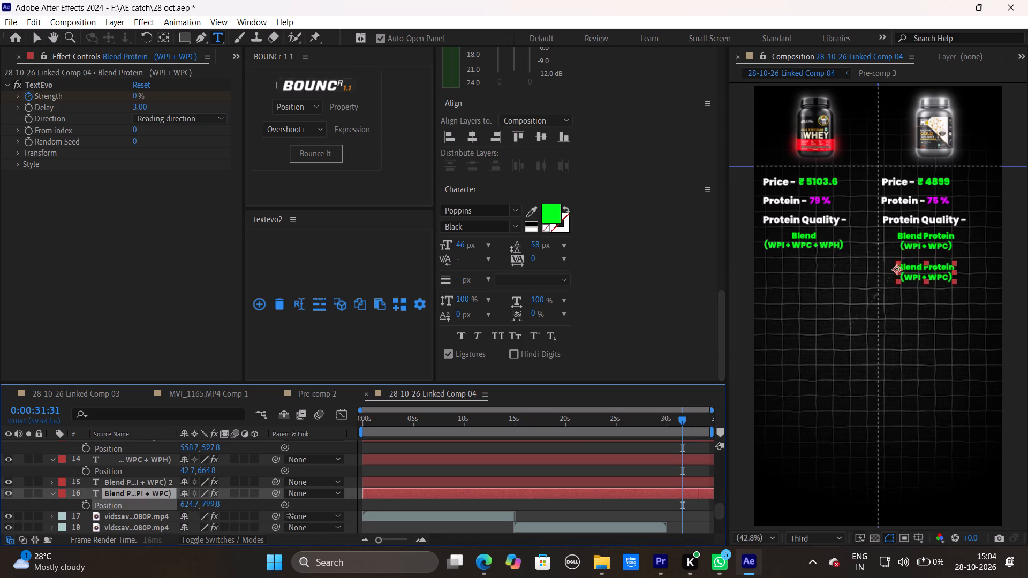
pyautogui.moveTo(290, 515); pyautogui.dragTo(281, 515)
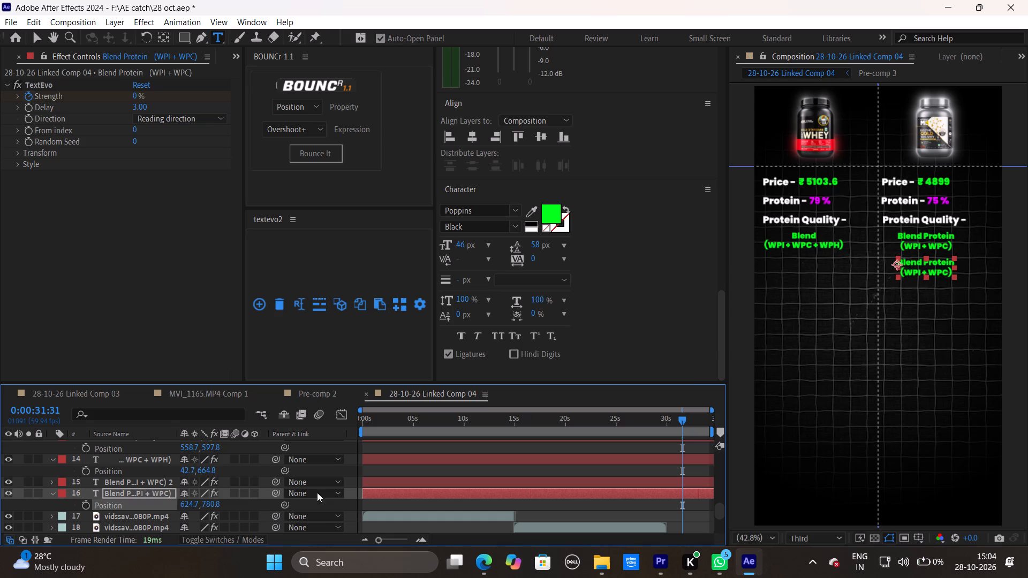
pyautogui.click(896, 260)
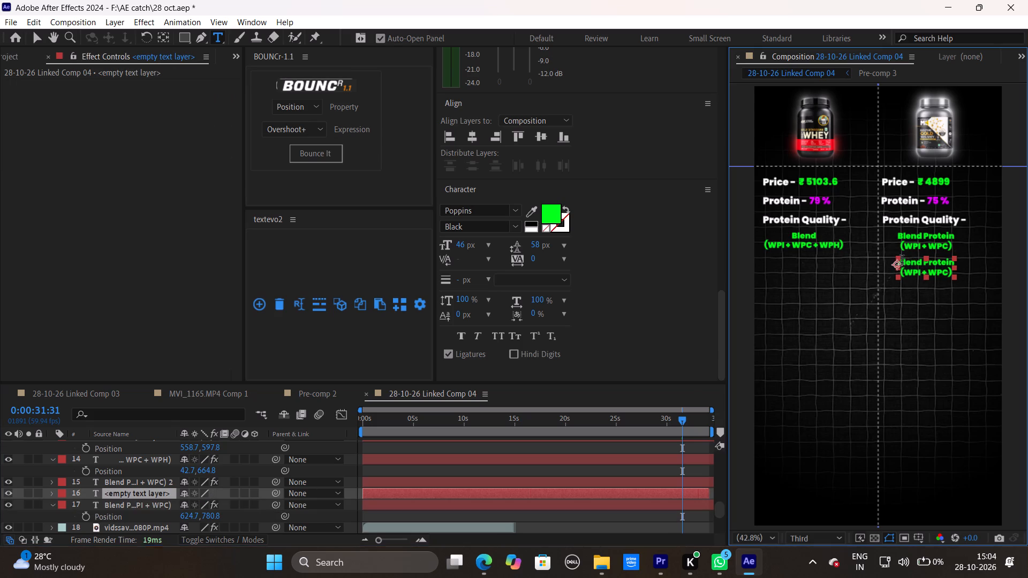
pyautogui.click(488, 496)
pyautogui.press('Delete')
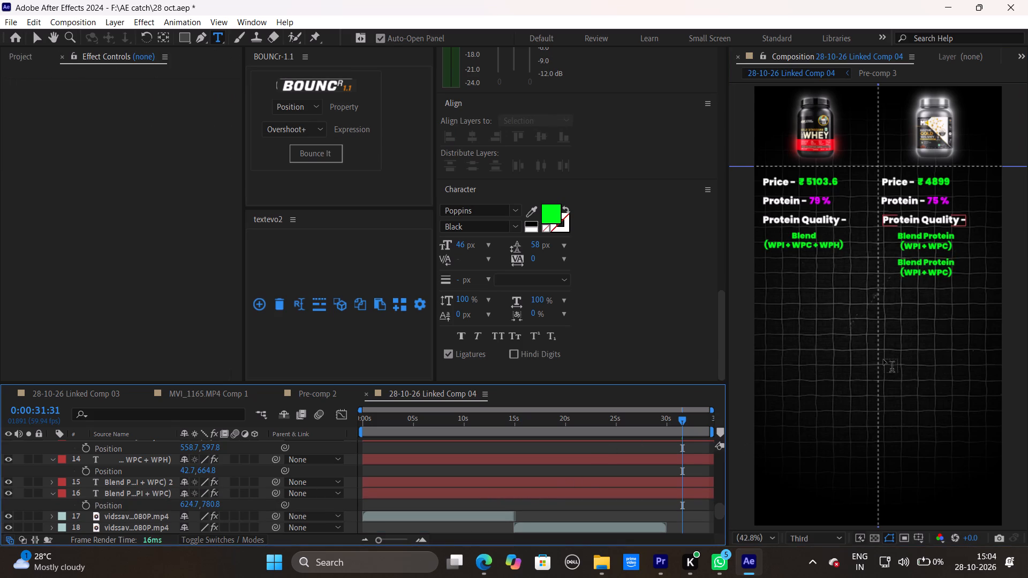
# Replace the lower MuscleBlaze Blend Protein text with a + on the first line and Digestive Enzyme on the second.
pyautogui.moveTo(898, 262); pyautogui.dragTo(986, 299)
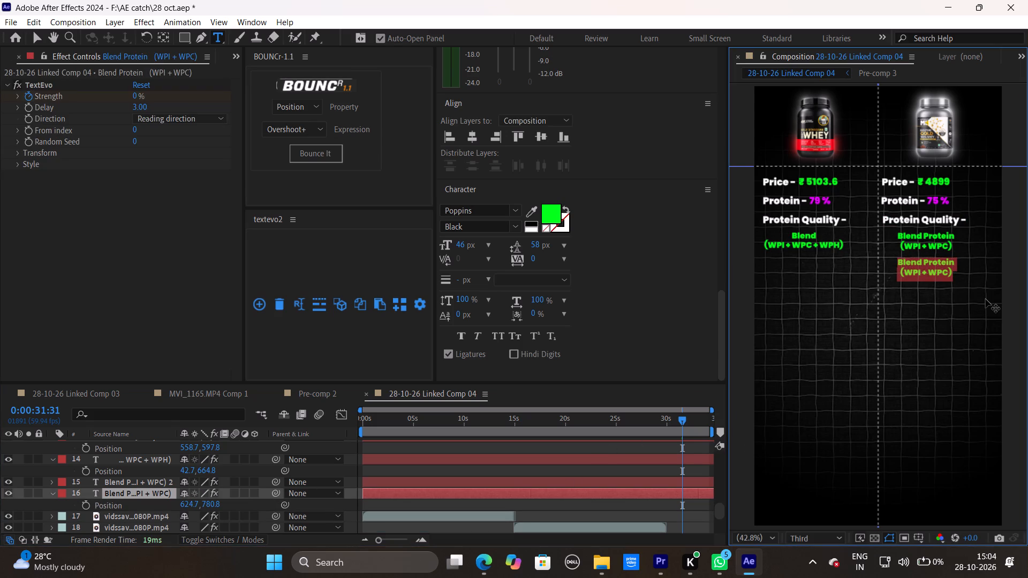
pyautogui.press('Return')
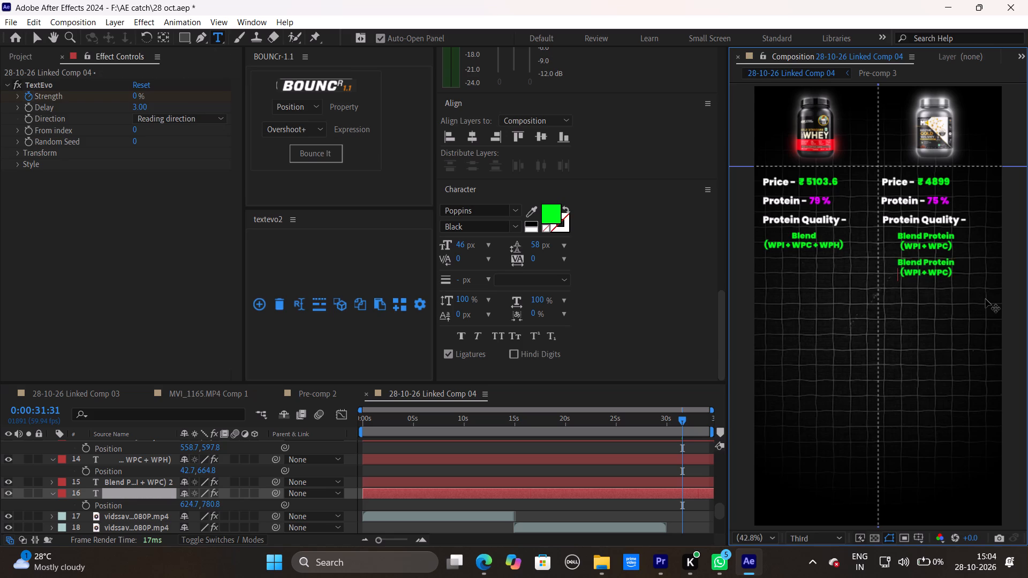
pyautogui.hotkey('ctrl', 'z')
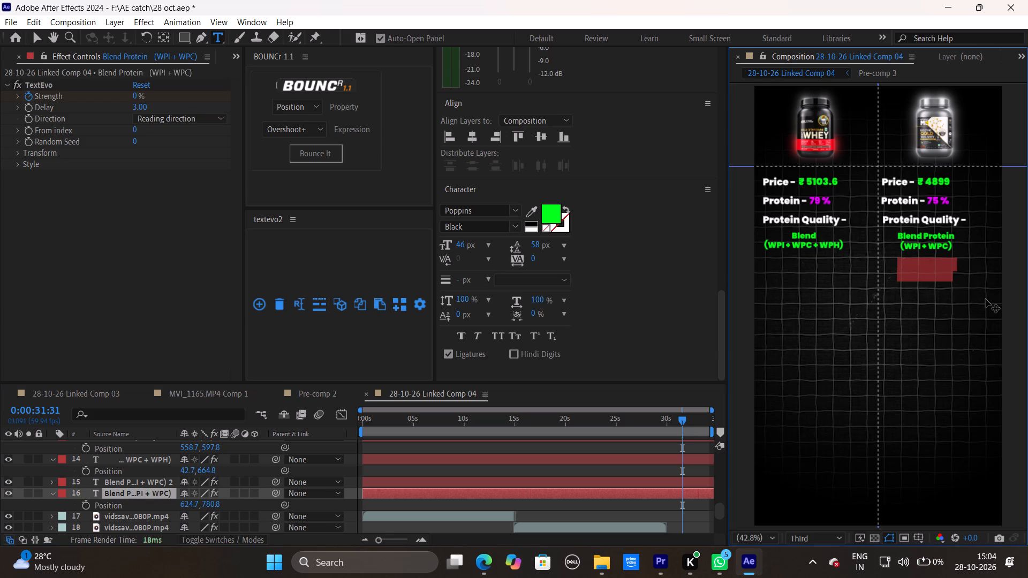
pyautogui.press('BackSpace')
pyautogui.press('+')
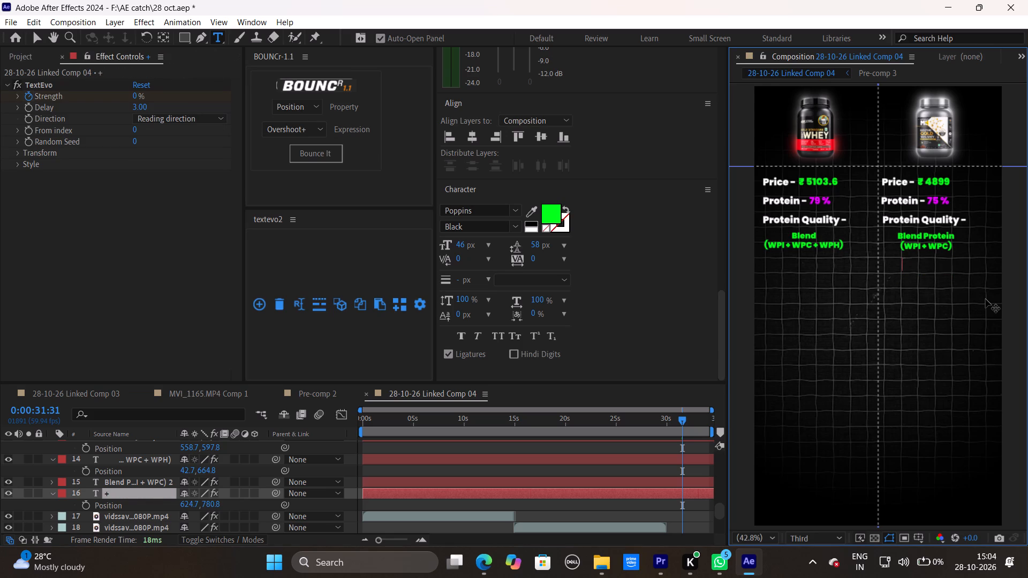
pyautogui.press('space')
pyautogui.press('BackSpace')
pyautogui.press('Return')
pyautogui.write('Di')
pyautogui.write('gestive')
pyautogui.press('space')
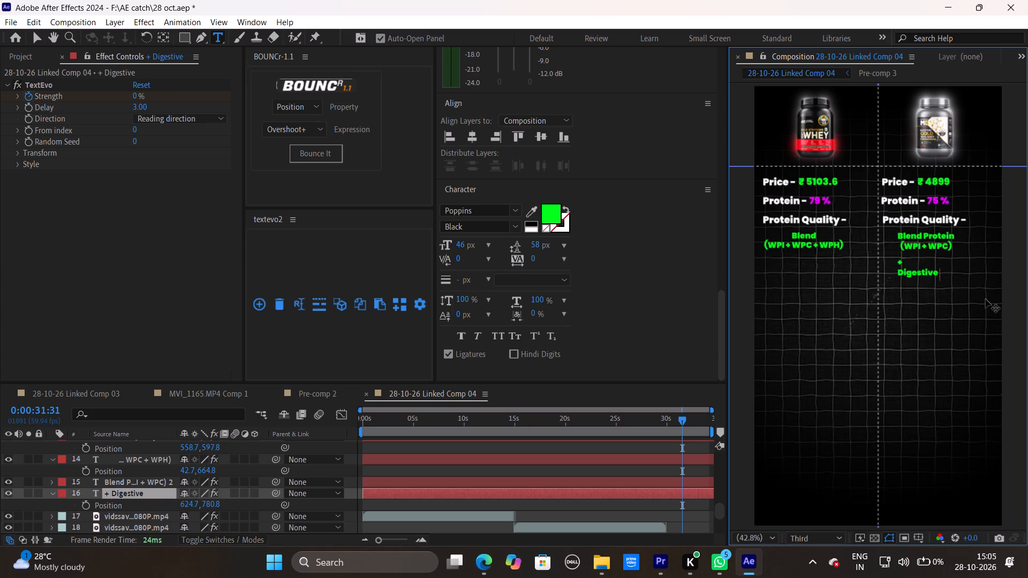
pyautogui.write('En')
pyautogui.write('zyme')
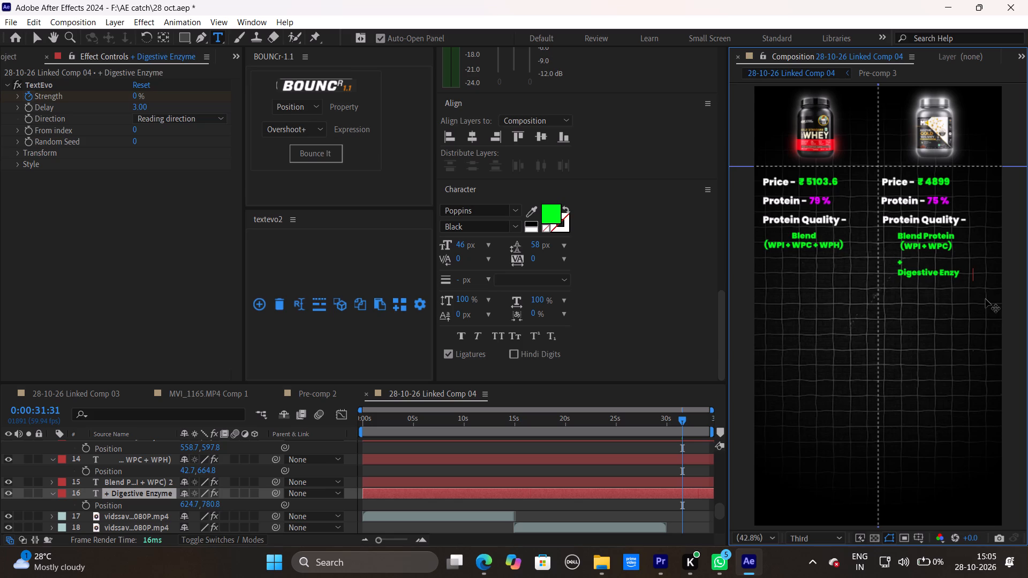
# Insert spaces before the + until it sits centred above Digestive Enzyme.
pyautogui.click(897, 265)
pyautogui.press('space')
pyautogui.press('space')
pyautogui.press('space')
pyautogui.press('space')
pyautogui.press('space')
pyautogui.press('space')
pyautogui.press('space')
pyautogui.press('space')
pyautogui.press('space')
pyautogui.press('space')
pyautogui.press('space')
pyautogui.press('space')
pyautogui.press('space')
pyautogui.press('space')
pyautogui.press('space')
pyautogui.press('space')
pyautogui.press('space')
pyautogui.press('space')
pyautogui.press('space')
pyautogui.press('space')
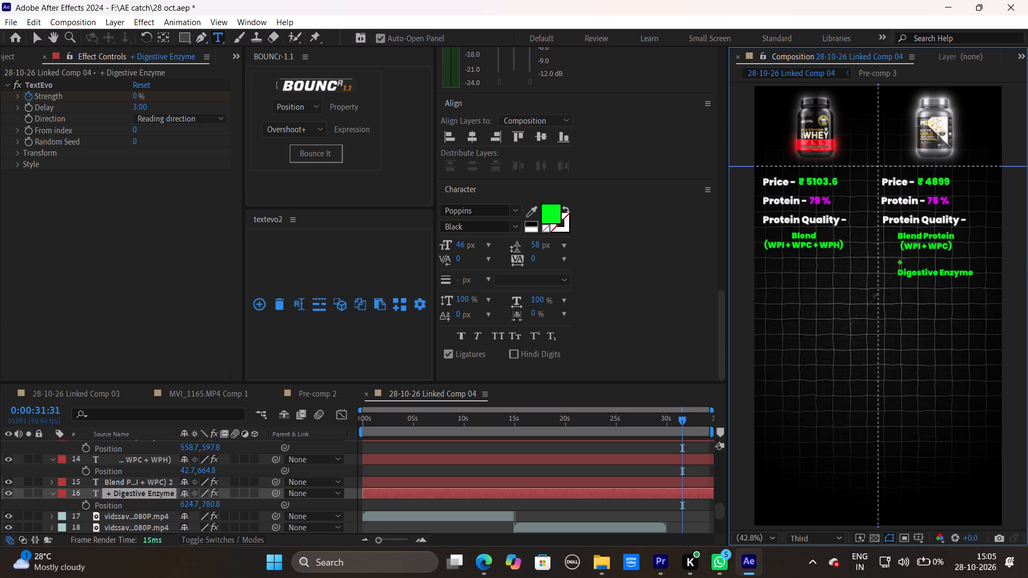
pyautogui.press('space')
pyautogui.press('space')
pyautogui.press('space')
pyautogui.press('space')
pyautogui.press('space')
pyautogui.press('space')
pyautogui.press('space')
pyautogui.press('space')
pyautogui.press('space')
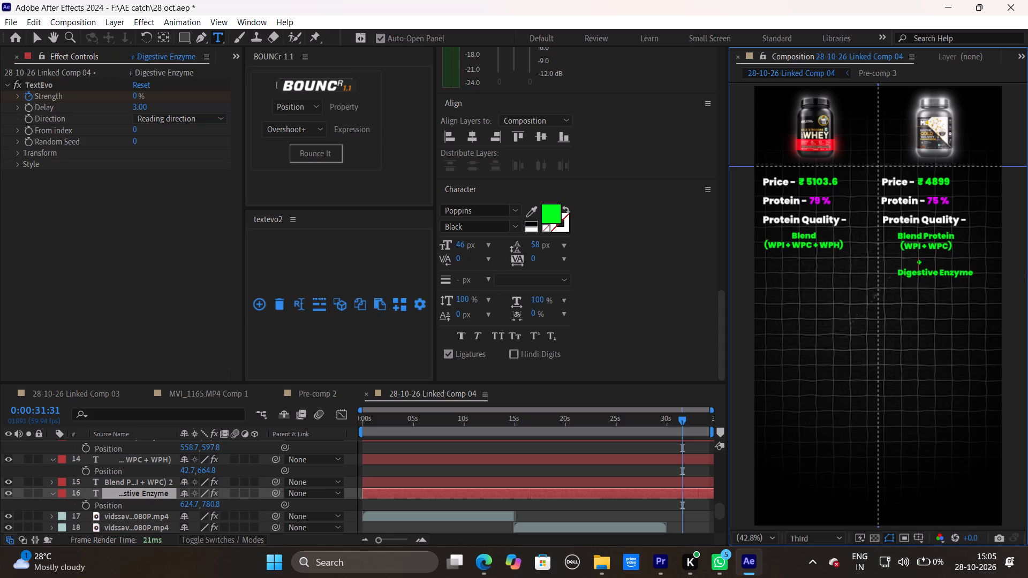
pyautogui.press('space')
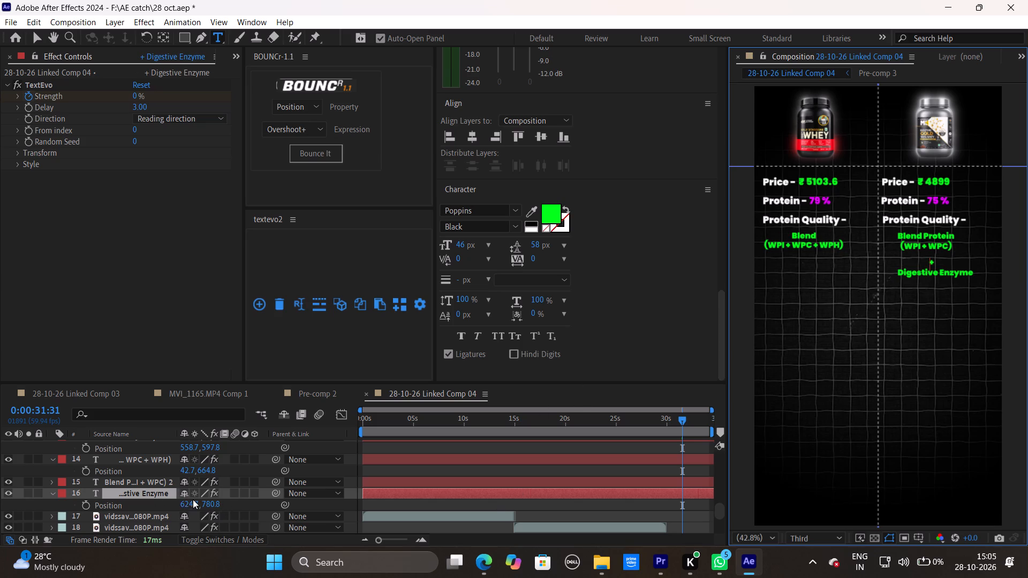
# Raise the + Digestive Enzyme text closer to (WPI + WPC), at position 624.7, 752.8.
pyautogui.moveTo(215, 508); pyautogui.dragTo(187, 509)
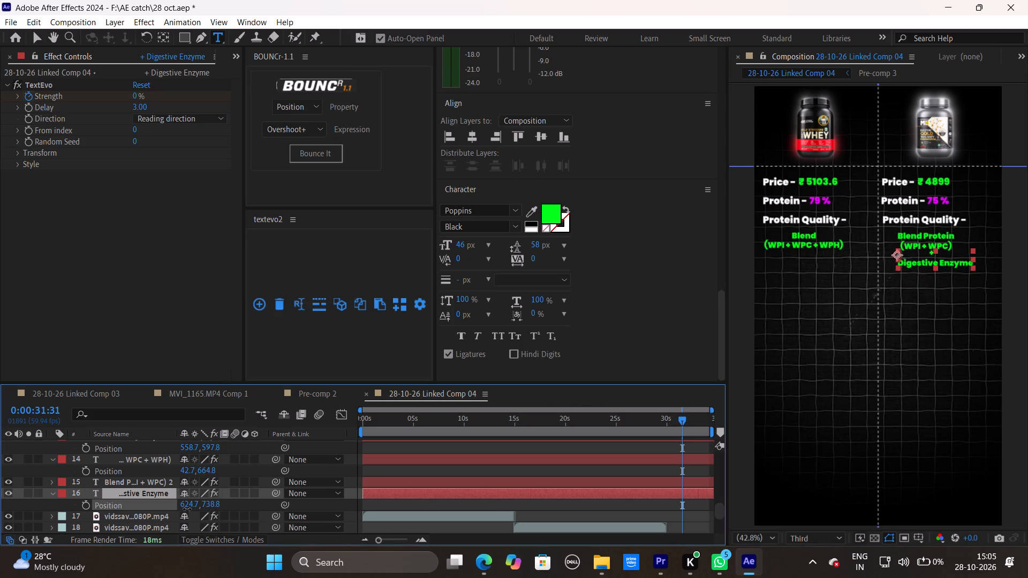
pyautogui.moveTo(187, 509); pyautogui.dragTo(196, 509)
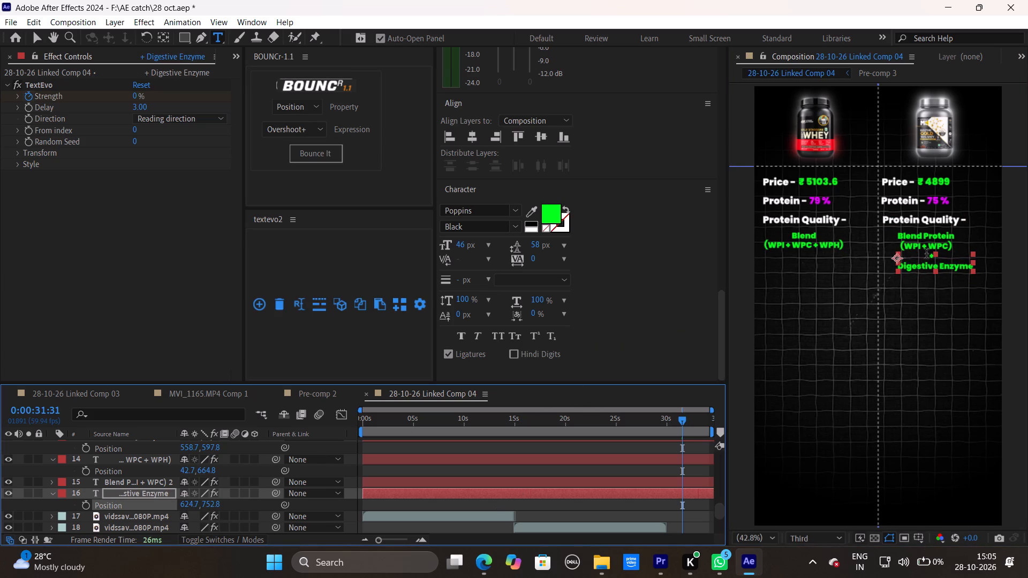
# Set the leading of both lines of the + Digestive Enzyme text to 44 px.
pyautogui.moveTo(927, 254); pyautogui.dragTo(997, 281)
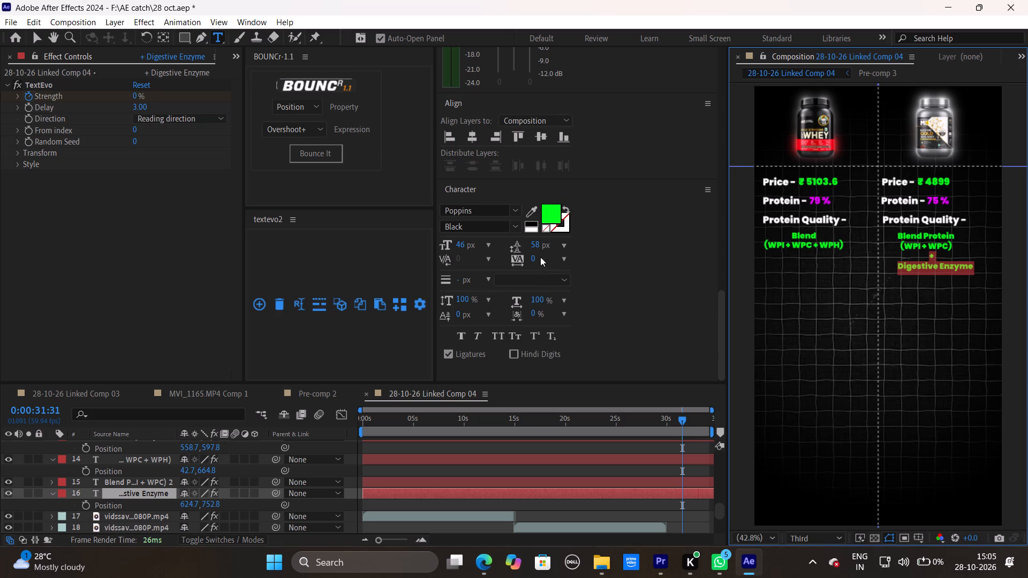
pyautogui.moveTo(535, 248); pyautogui.dragTo(523, 248)
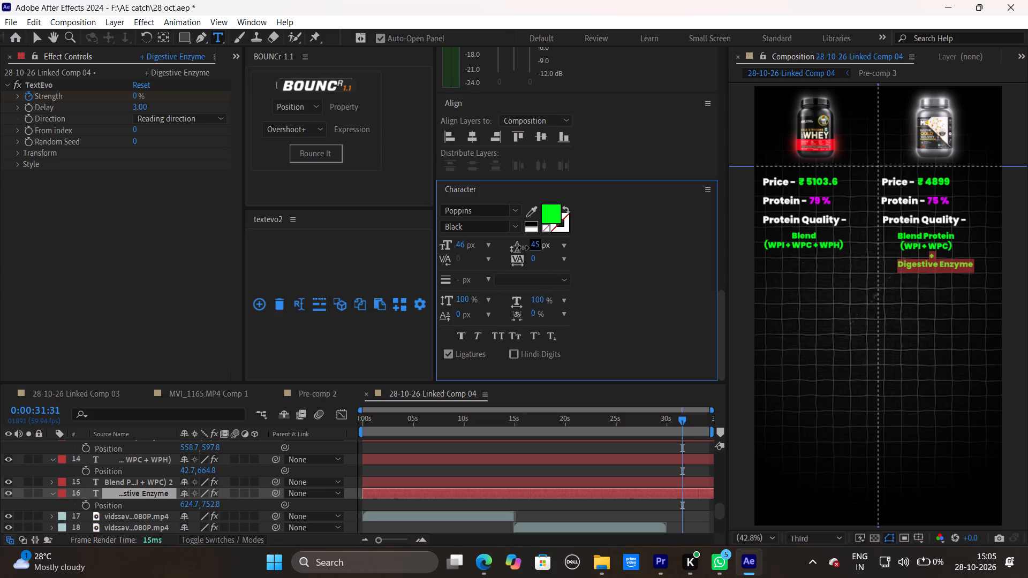
pyautogui.moveTo(523, 248); pyautogui.dragTo(523, 248)
# Shift the + Digestive Enzyme text horizontally to position 608.7, 752.8 so it lines up under (WPI + WPC).
pyautogui.click(482, 492)
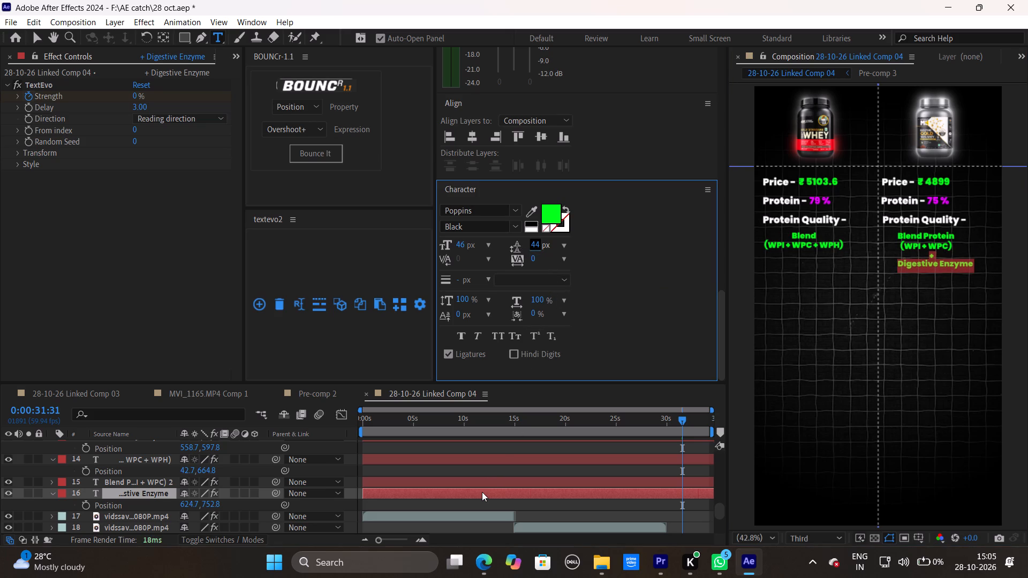
pyautogui.press('p')
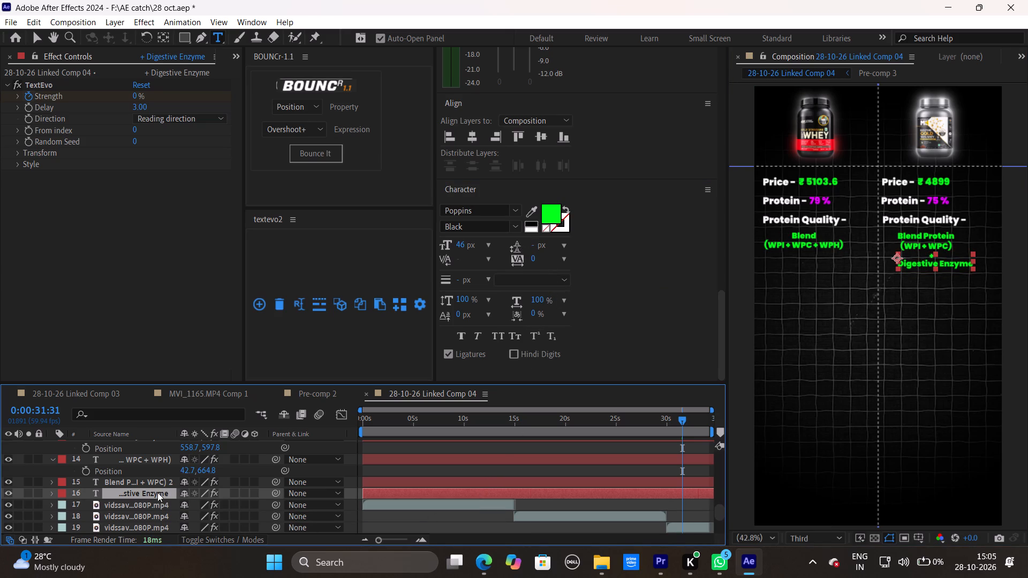
pyautogui.click(157, 492)
pyautogui.press('p')
pyautogui.moveTo(188, 501); pyautogui.dragTo(180, 503)
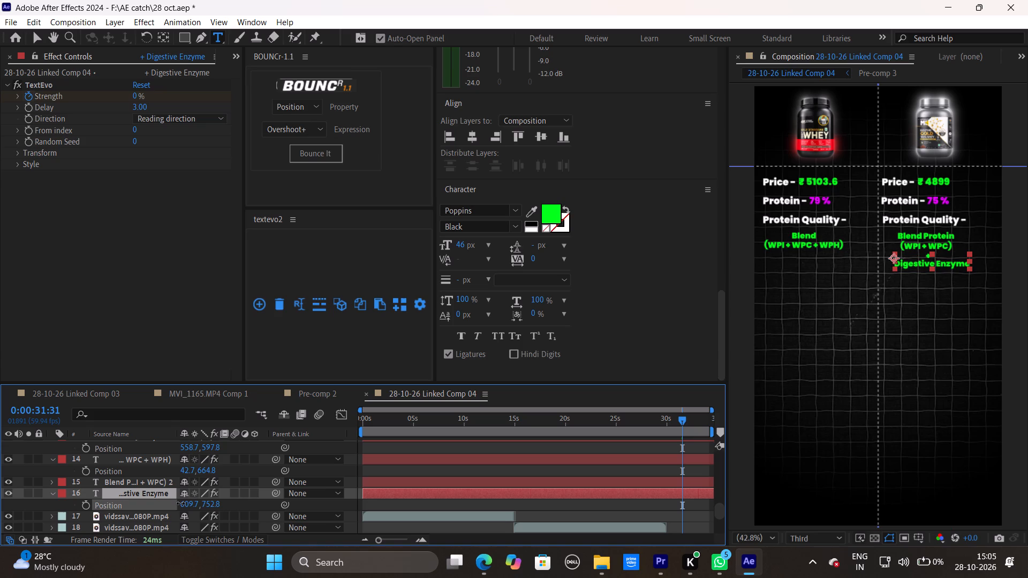
pyautogui.moveTo(180, 503); pyautogui.dragTo(180, 503)
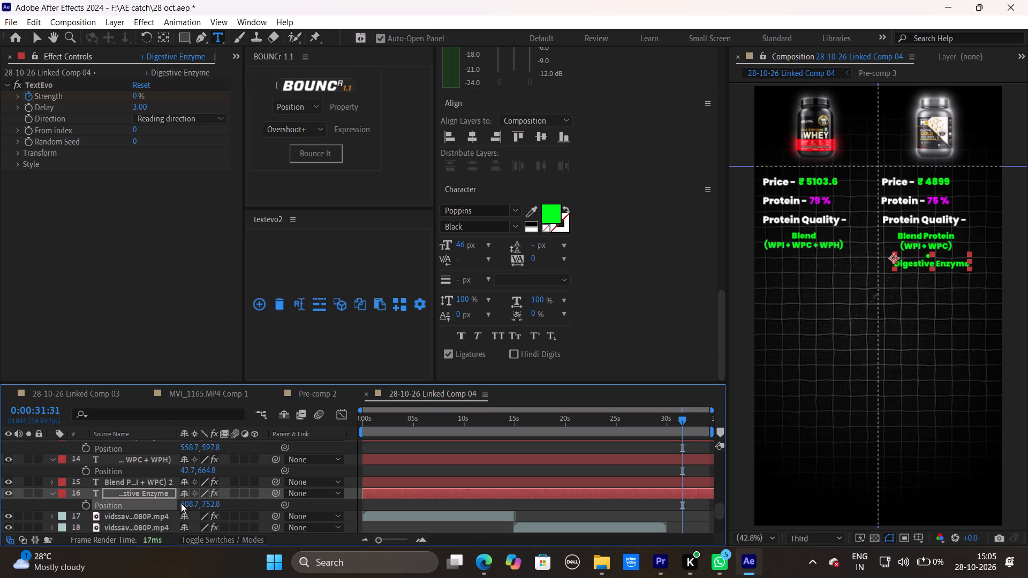
# Duplicate the + Digestive Enzyme text layer and move the copy below the original, to position 608.7, 827.8.
pyautogui.click(609, 495)
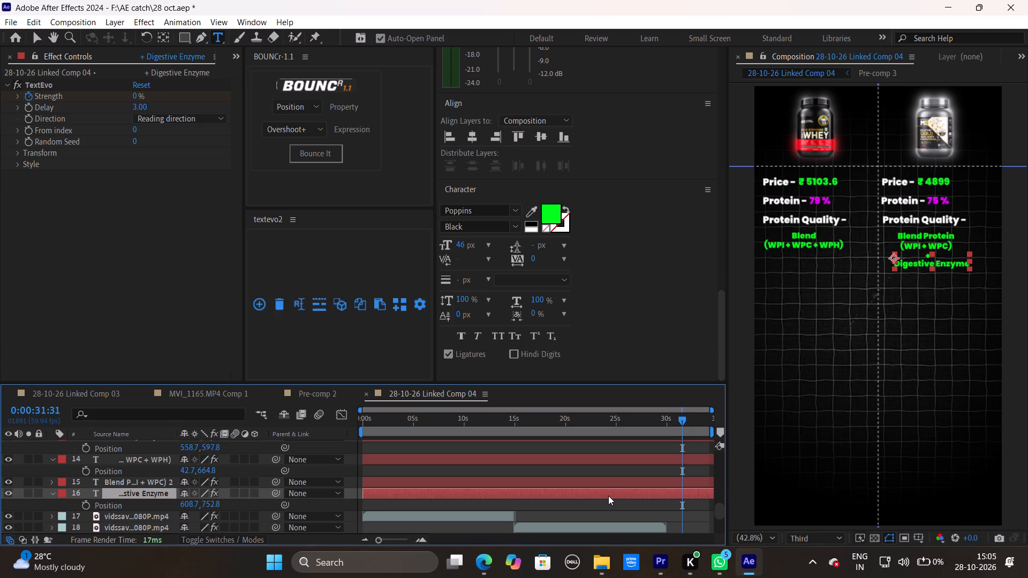
pyautogui.hotkey('ctrl', 'd')
pyautogui.click(608, 496)
pyautogui.press('p')
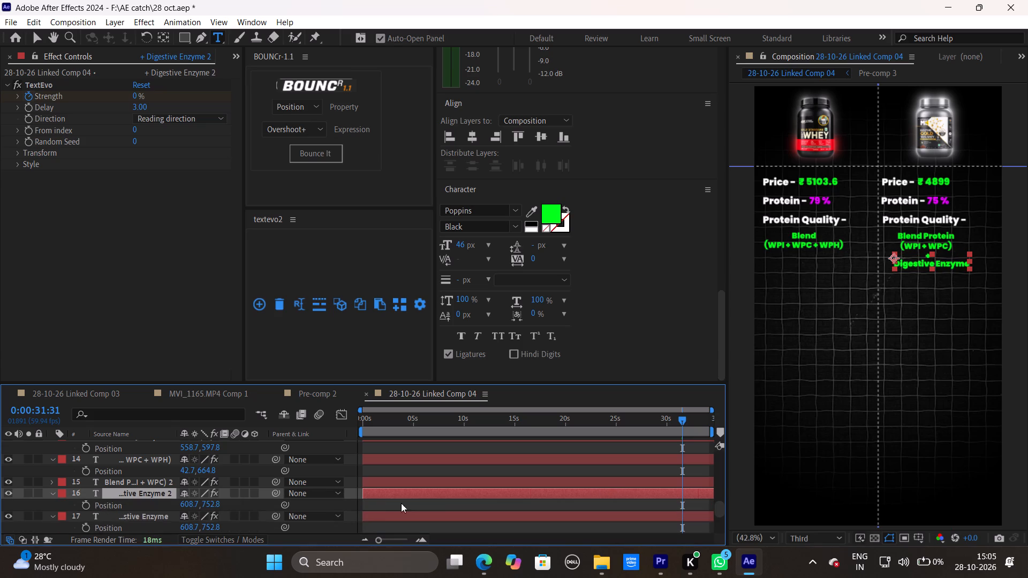
pyautogui.moveTo(214, 504); pyautogui.dragTo(267, 507)
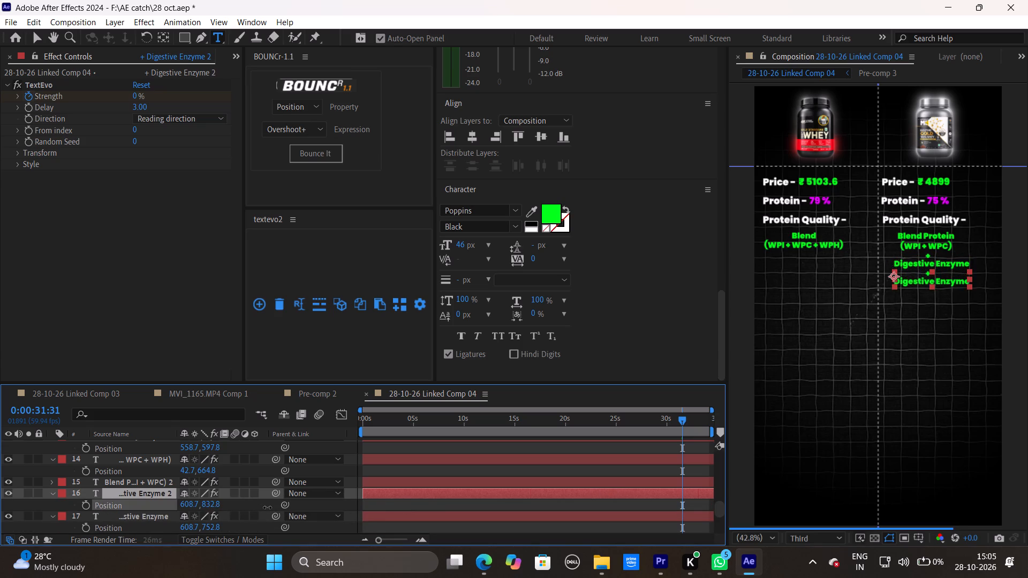
pyautogui.moveTo(267, 507); pyautogui.dragTo(260, 507)
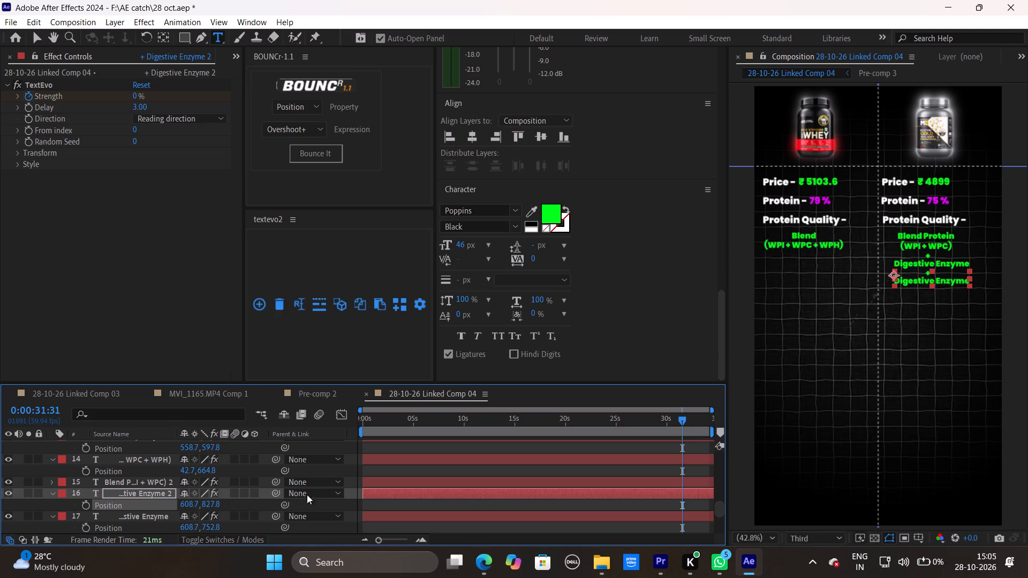
# Replace Digestive Enzyme in the lower copy with Probiotics, keeping the + above it.
pyautogui.moveTo(894, 281); pyautogui.dragTo(1008, 289)
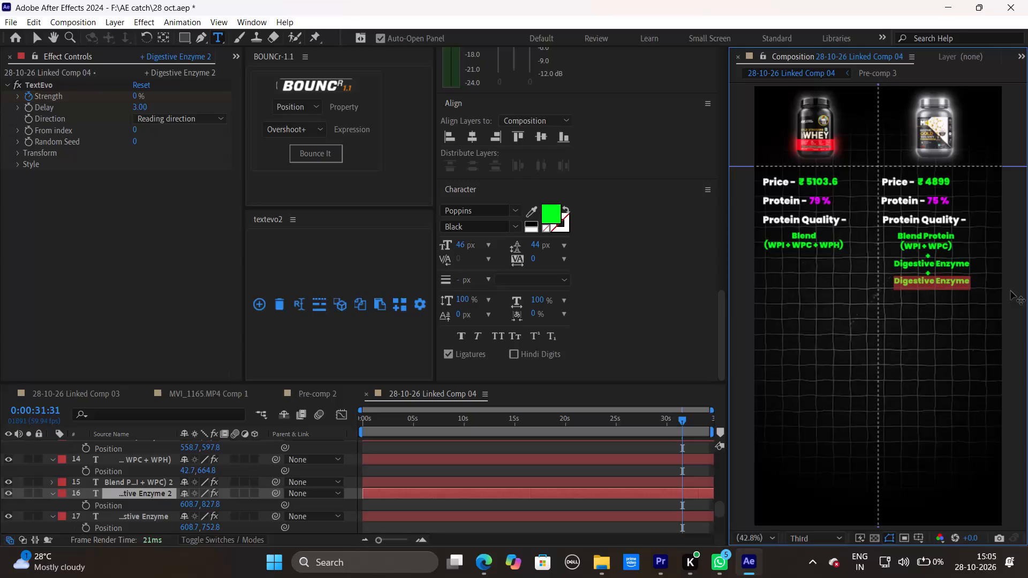
pyautogui.press('BackSpace')
pyautogui.hotkey('shift', 'p')
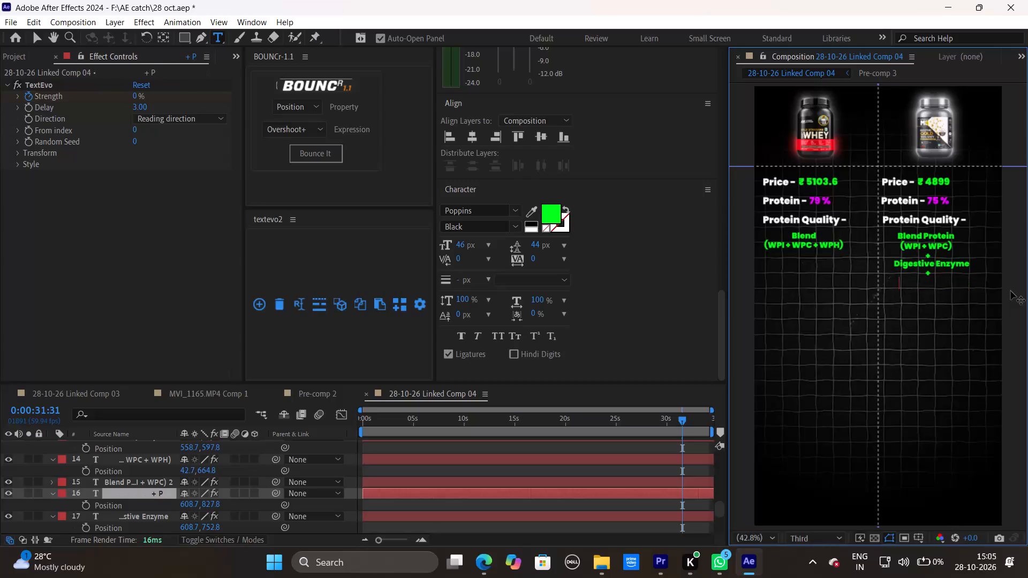
pyautogui.write('robiotics')
# Insert spaces before Probiotics until the word sits centred under its +.
pyautogui.press('Left')
pyautogui.press('Left')
pyautogui.press('Left')
pyautogui.press('Left')
pyautogui.press('Left')
pyautogui.press('Left')
pyautogui.press('Left')
pyautogui.press('Left')
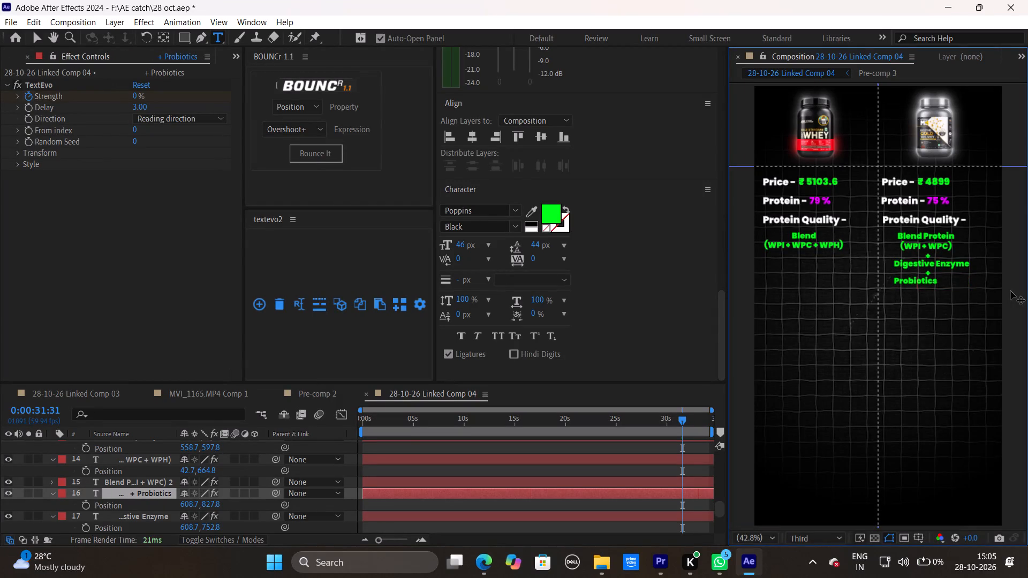
pyautogui.press('Left')
pyautogui.press('Left')
pyautogui.press('space')
pyautogui.press('space')
pyautogui.press('space')
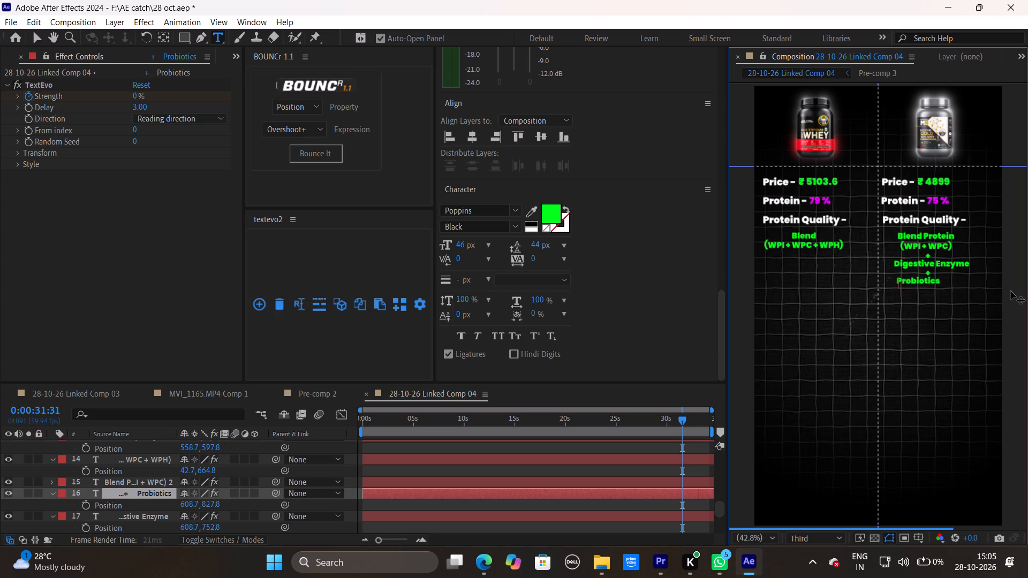
pyautogui.press('space')
pyautogui.press('space')
pyautogui.press('space')
pyautogui.press('space')
pyautogui.press('space')
pyautogui.press('space')
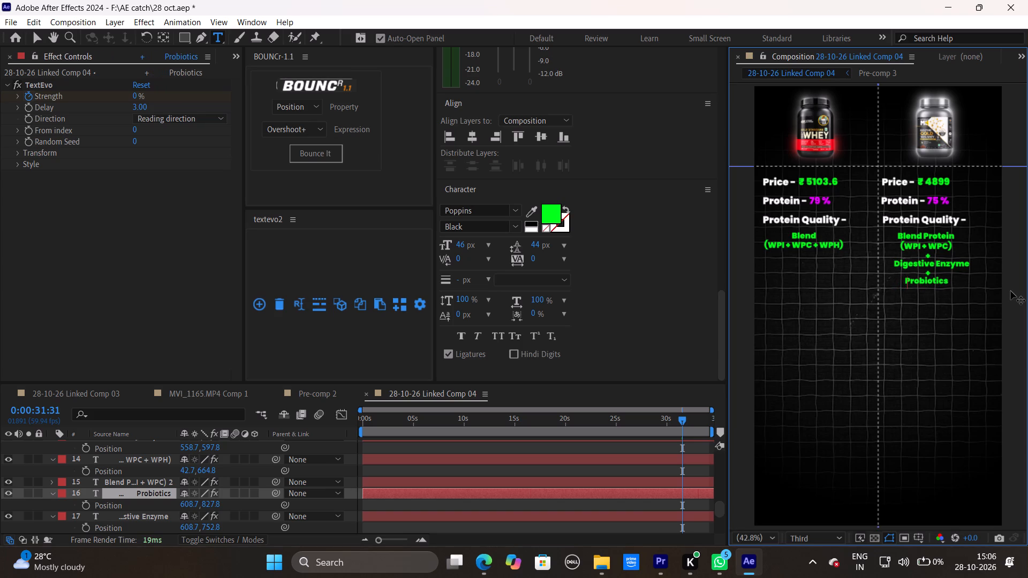
pyautogui.press('BackSpace')
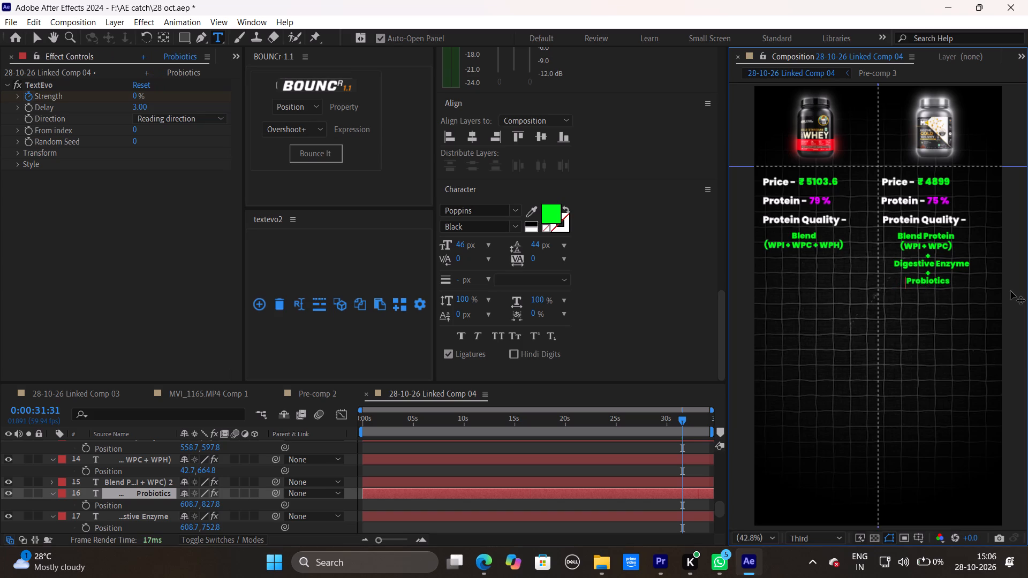